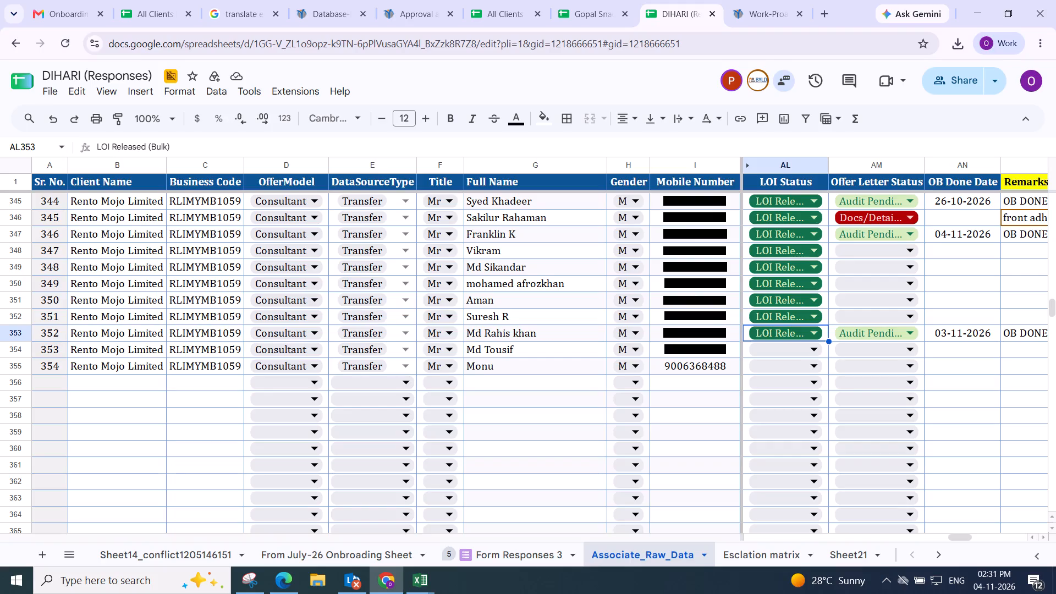
# Check the last two associate entries without an LOI Status and select their Client Name cells in rows 354 and 355.
pyautogui.press('Down')
pyautogui.press('Up')
pyautogui.press('Down')
pyautogui.press('Up')
pyautogui.press('Down')
pyautogui.press('Down')
pyautogui.press('Up')
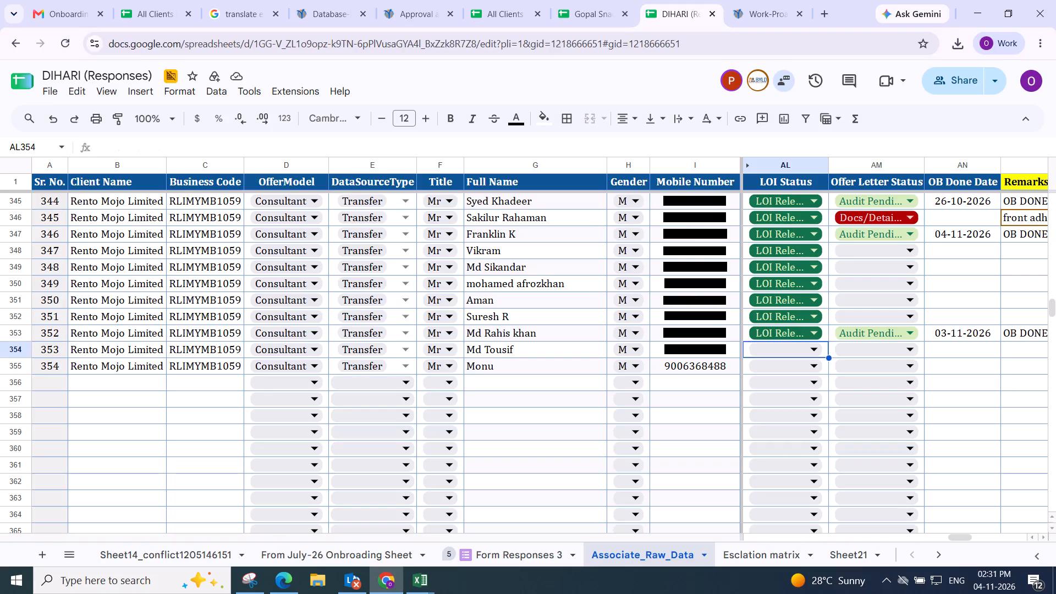
pyautogui.press('Left')
pyautogui.press('Left')
pyautogui.press('Left')
pyautogui.press('Left')
pyautogui.press('Left')
pyautogui.press('Left')
pyautogui.press('Left')
pyautogui.press('Left')
pyautogui.press('Left')
pyautogui.press('Left')
pyautogui.press('Left')
pyautogui.press('Left')
pyautogui.press('Left')
pyautogui.press('Left')
pyautogui.press('Left')
pyautogui.press('Left')
pyautogui.press('Left')
pyautogui.press('Left')
pyautogui.press('Left')
pyautogui.press('Left')
pyautogui.press('Left')
pyautogui.press('Left')
pyautogui.press('Left')
pyautogui.press('Left')
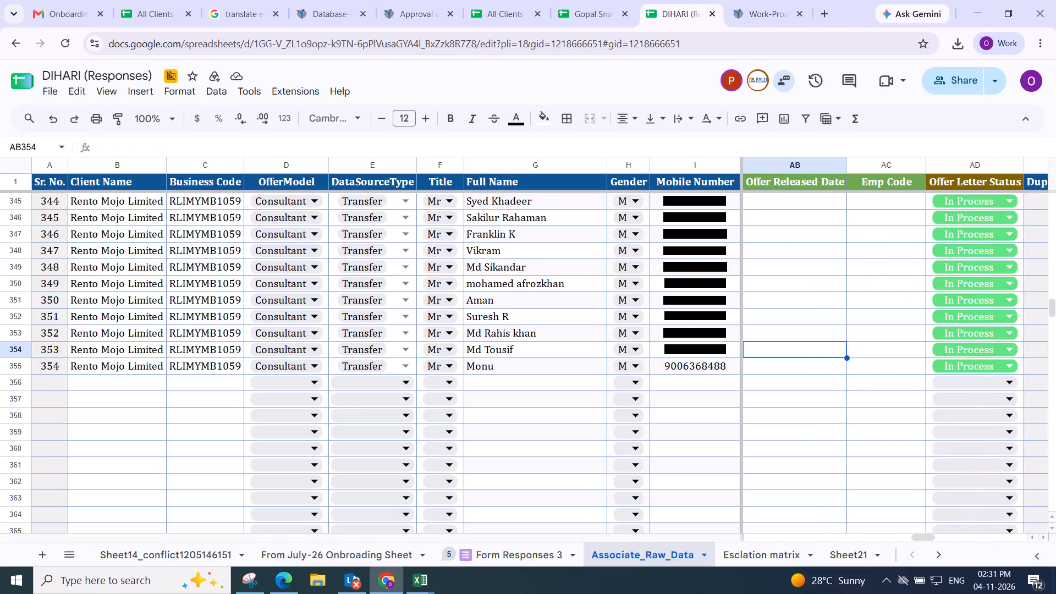
pyautogui.press('Right')
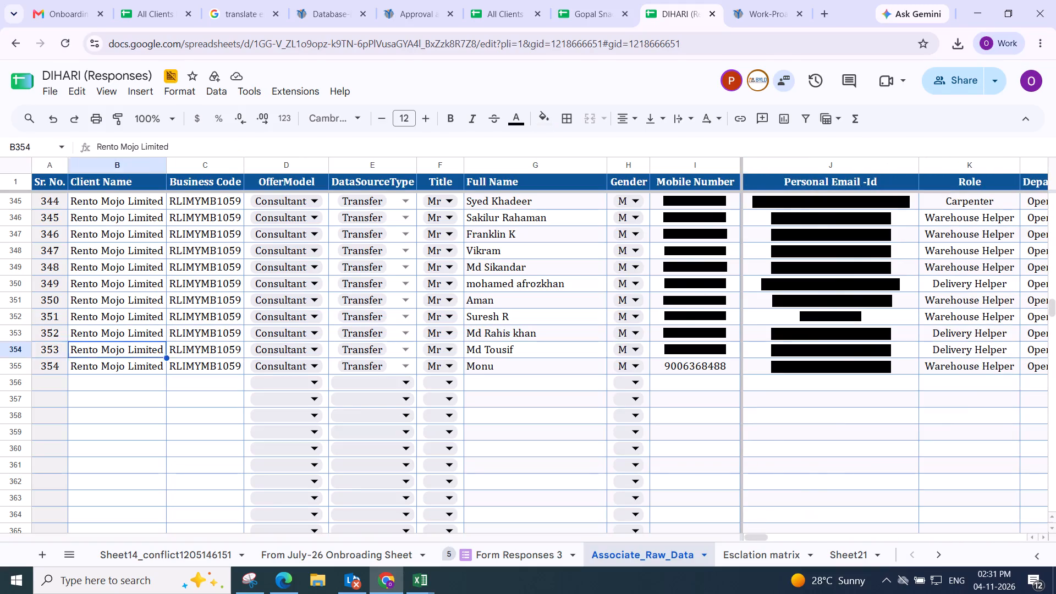
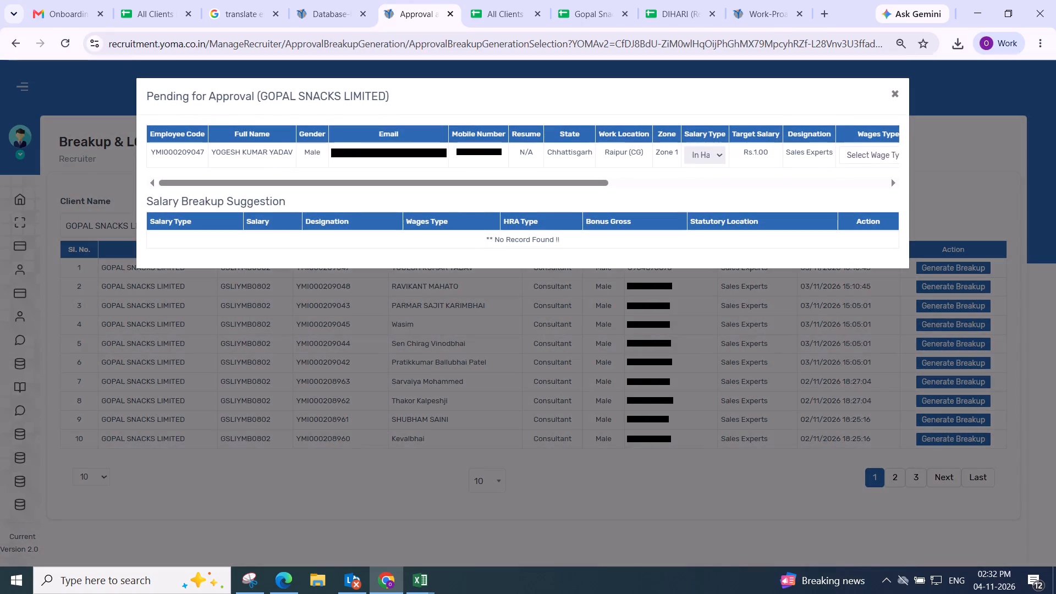
pyautogui.moveTo(296, 182); pyautogui.dragTo(992, 179)
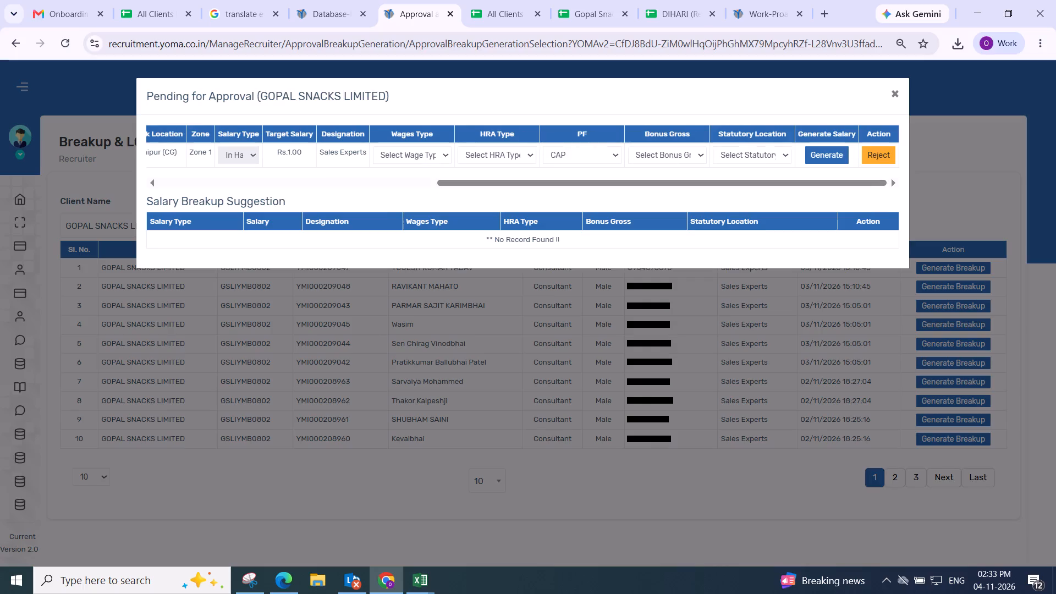
pyautogui.click(403, 153)
pyautogui.click(410, 249)
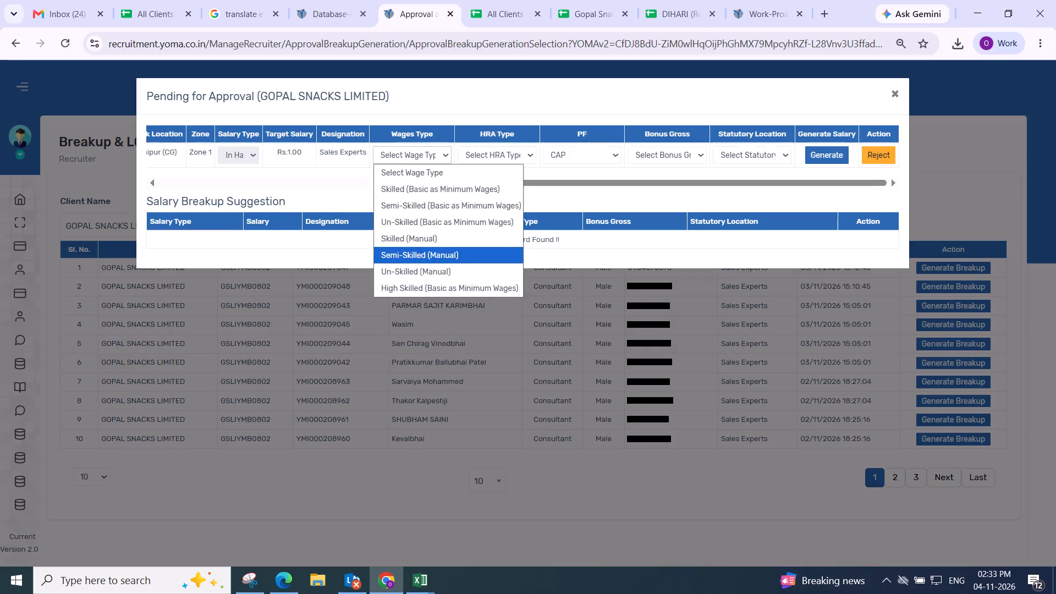
pyautogui.click(513, 155)
pyautogui.click(506, 215)
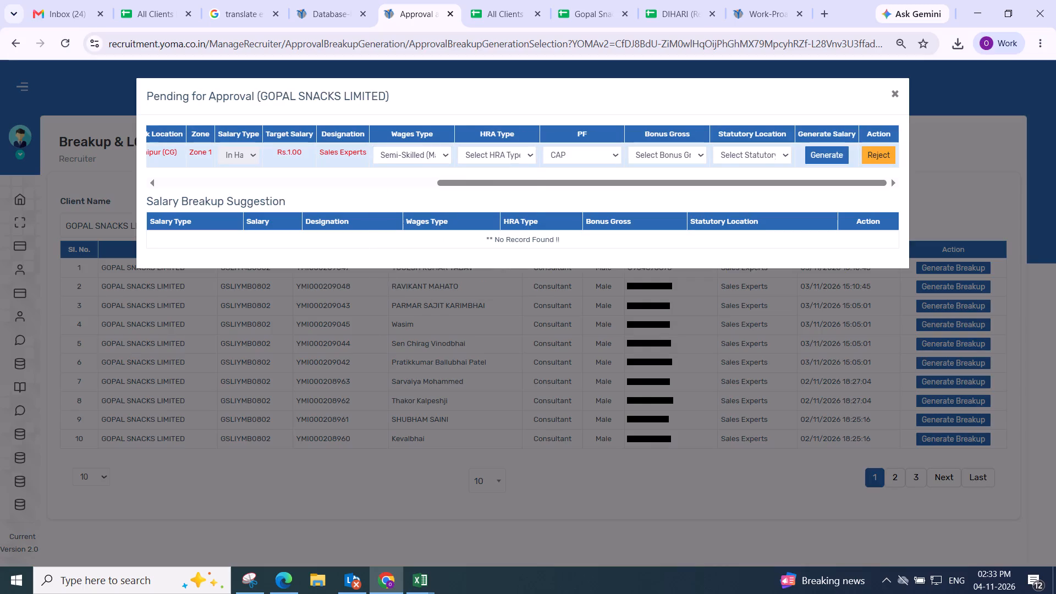
pyautogui.click(514, 153)
pyautogui.click(495, 212)
pyautogui.click(598, 159)
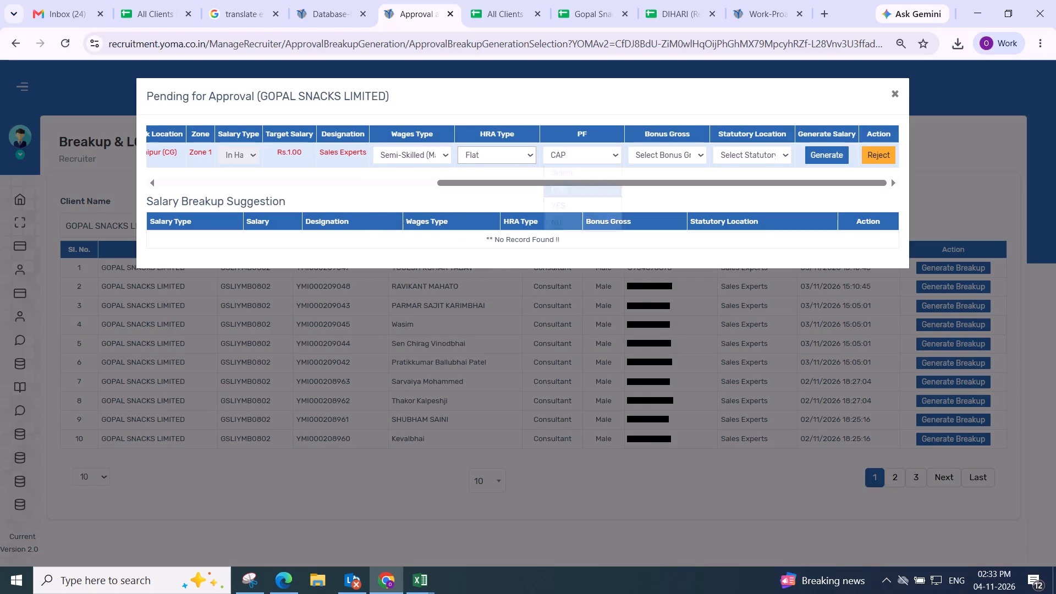
pyautogui.click(580, 217)
pyautogui.click(676, 148)
pyautogui.click(663, 222)
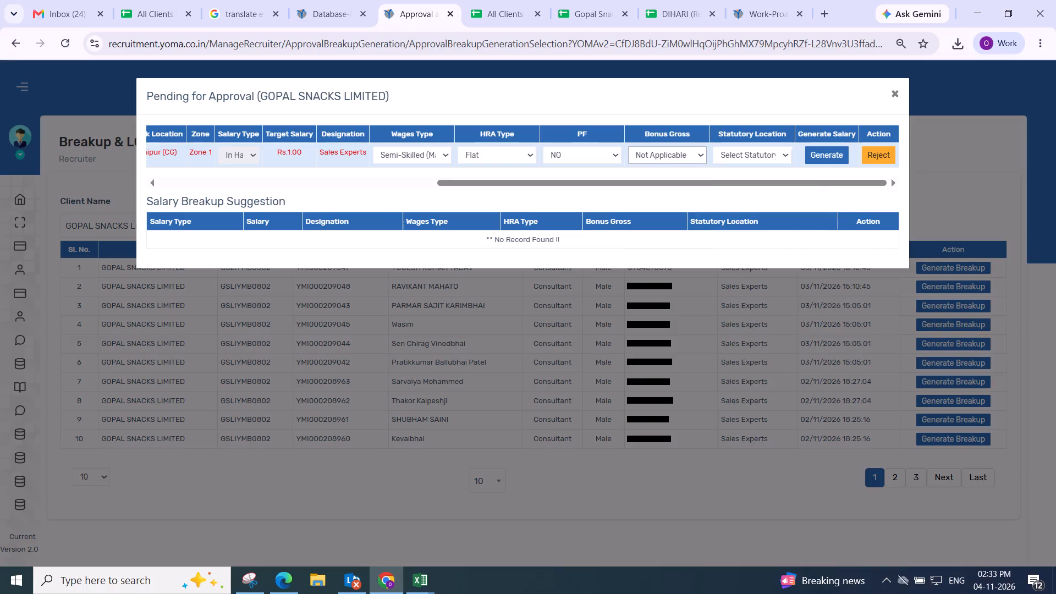
pyautogui.click(718, 156)
pyautogui.click(727, 227)
pyautogui.click(827, 155)
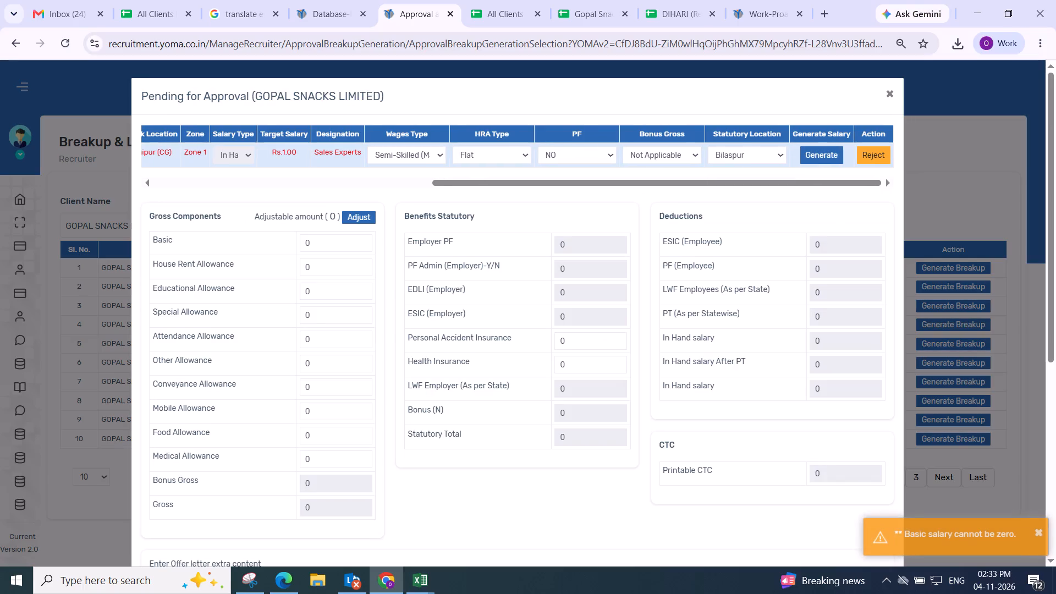
# Adjust the gross components, set Basic to 1, and save the Raipur (CG) employee's salary breakup.
pyautogui.click(360, 222)
pyautogui.moveTo(338, 238); pyautogui.dragTo(291, 238)
pyautogui.press('1')
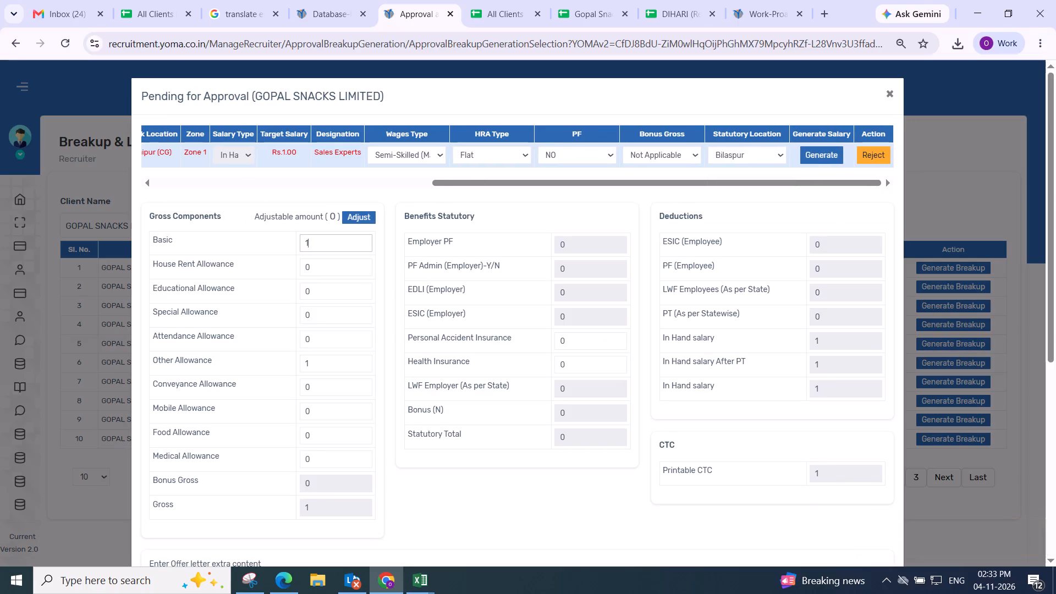
pyautogui.click(393, 240)
pyautogui.scroll(-2, 393, 240)
pyautogui.scroll(2, 551, 280)
pyautogui.scroll(-4, 773, 353)
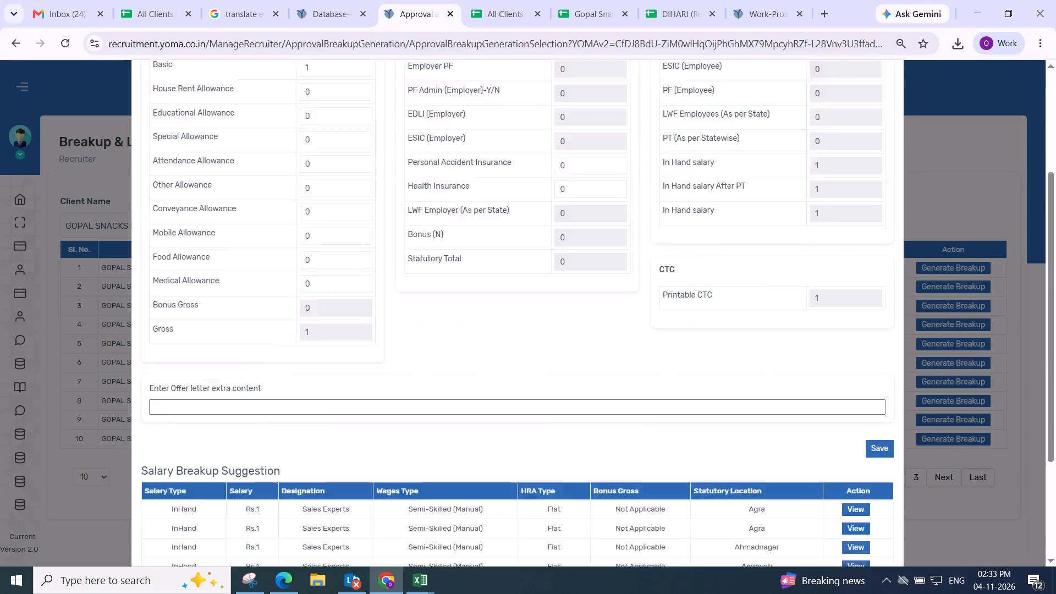
pyautogui.click(887, 292)
pyautogui.click(541, 383)
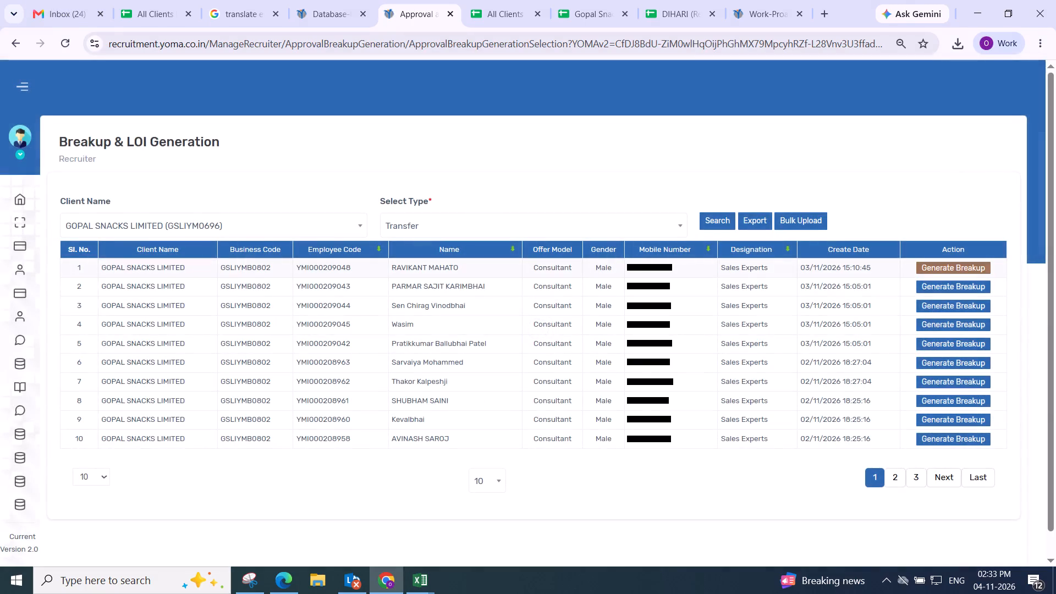
# Open the breakup for the Bokaro employee and set wages type Semi-Skilled (Manual), HRA type Flat and PF NO.
pyautogui.click(937, 274)
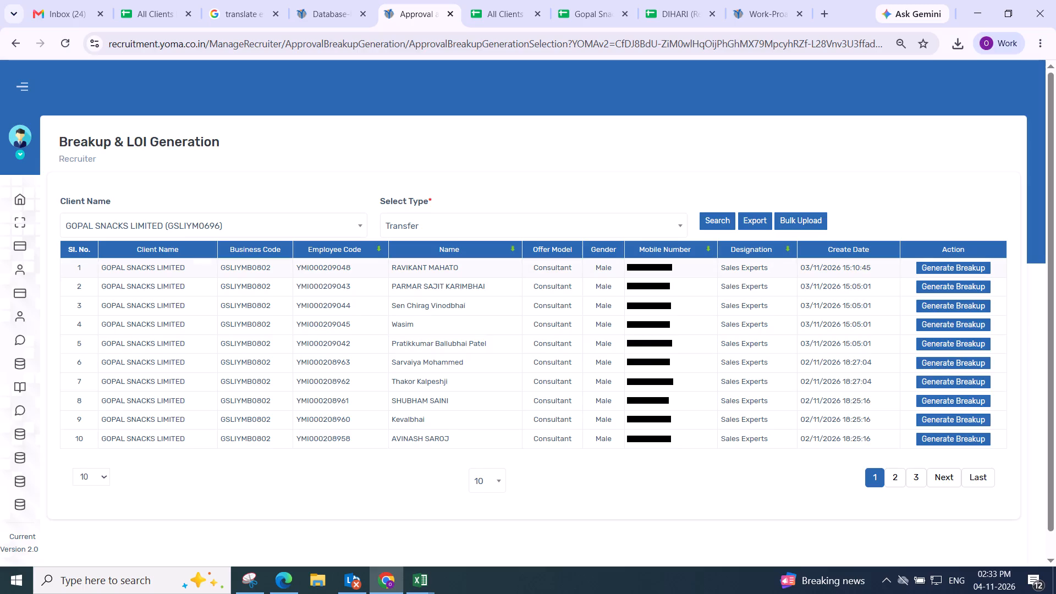
pyautogui.click(953, 265)
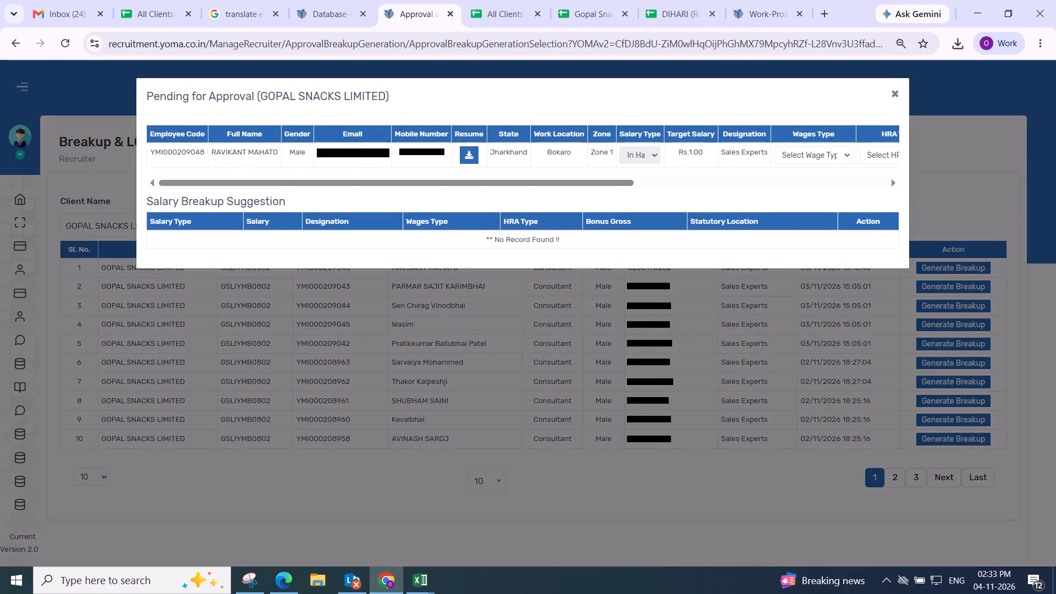
pyautogui.moveTo(298, 182); pyautogui.dragTo(1049, 167)
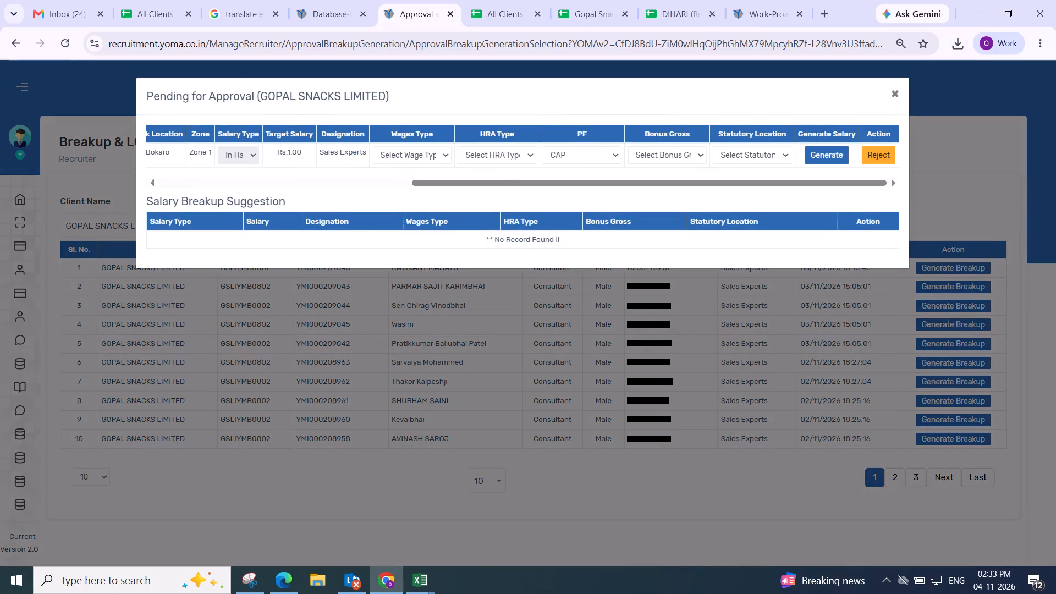
pyautogui.click(411, 156)
pyautogui.click(414, 251)
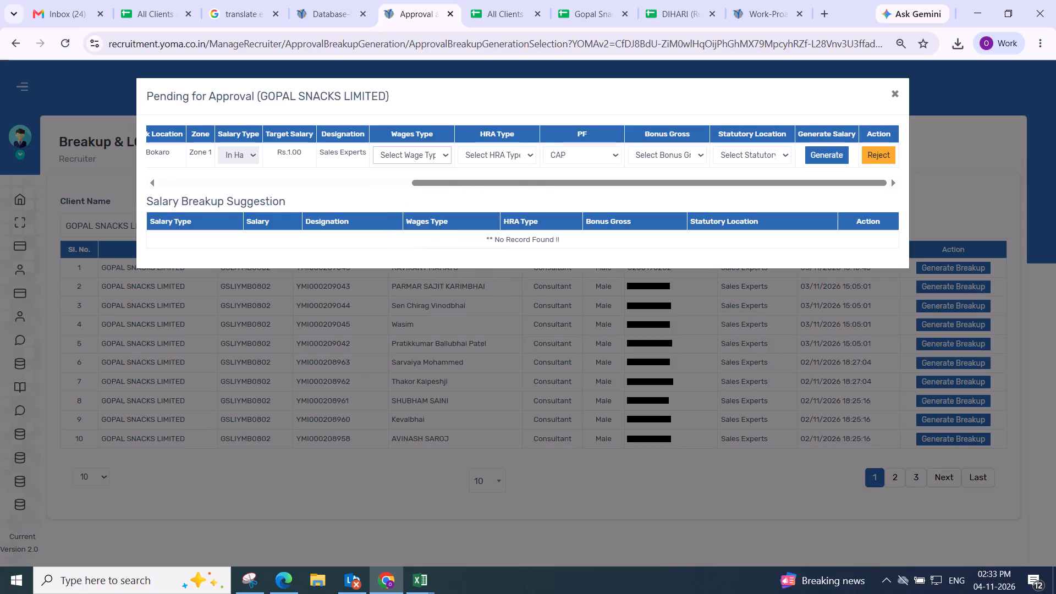
pyautogui.click(527, 154)
pyautogui.click(513, 207)
pyautogui.click(556, 154)
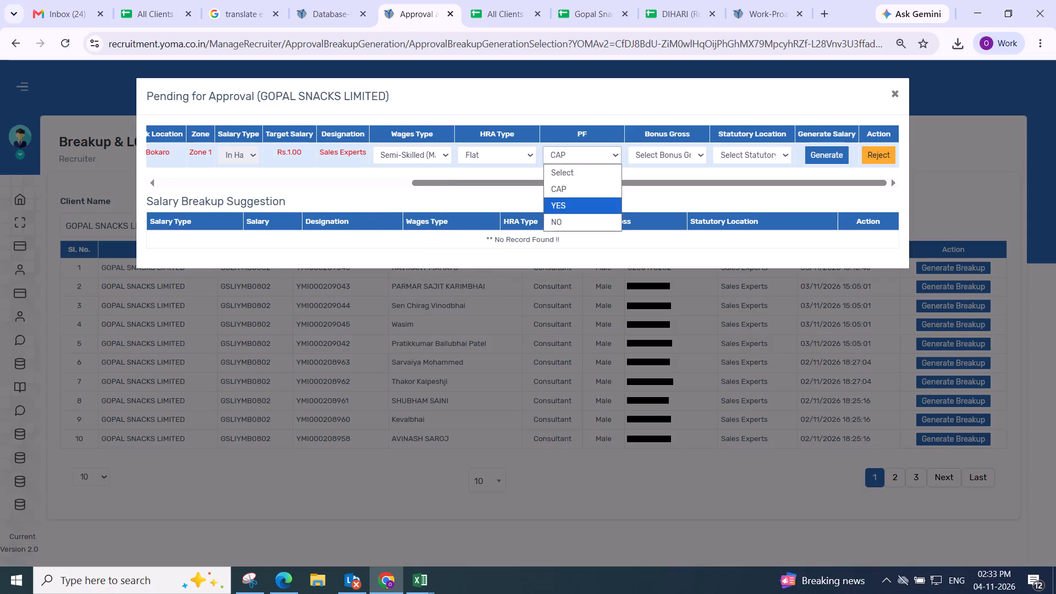
pyautogui.click(566, 217)
# Set Bonus Gross to Flat Amount and statutory location to Jamshedpur, and generate the Bokaro employee's salary.
pyautogui.click(652, 159)
pyautogui.click(660, 213)
pyautogui.click(673, 155)
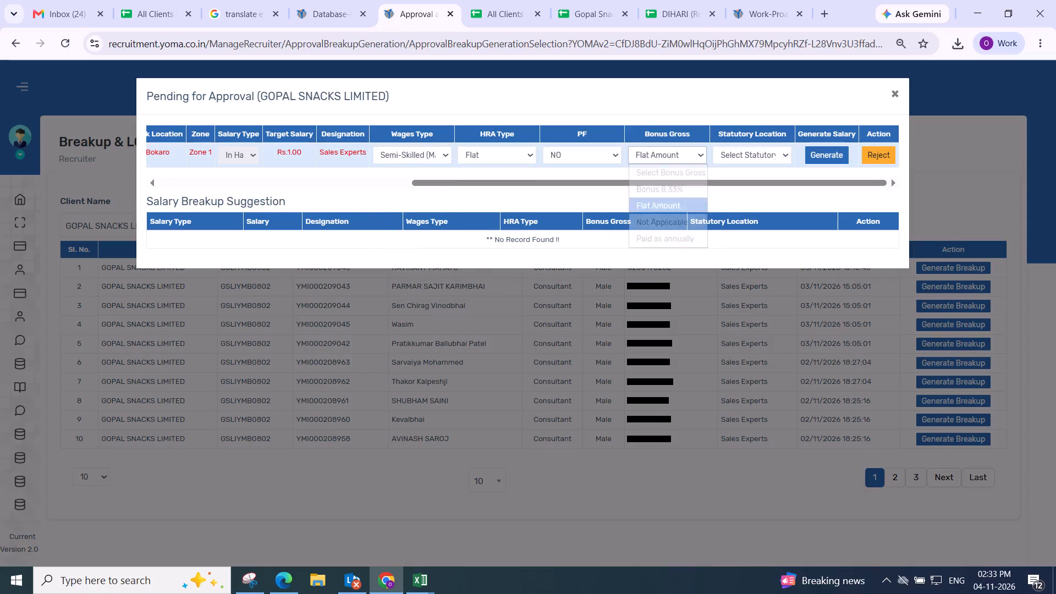
pyautogui.click(675, 230)
pyautogui.click(684, 141)
pyautogui.click(672, 153)
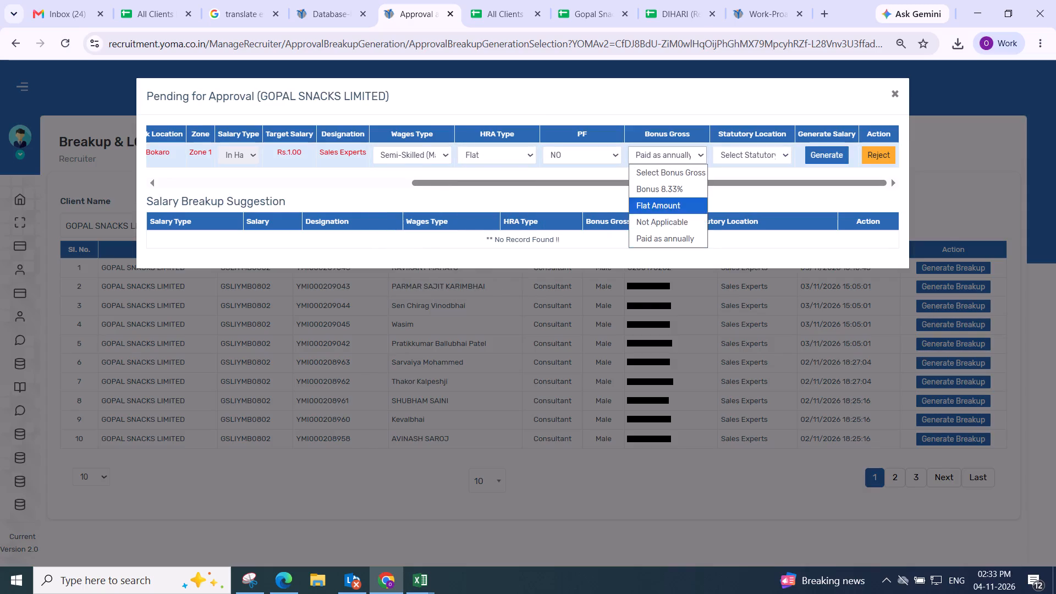
pyautogui.click(667, 215)
pyautogui.click(742, 150)
pyautogui.click(742, 195)
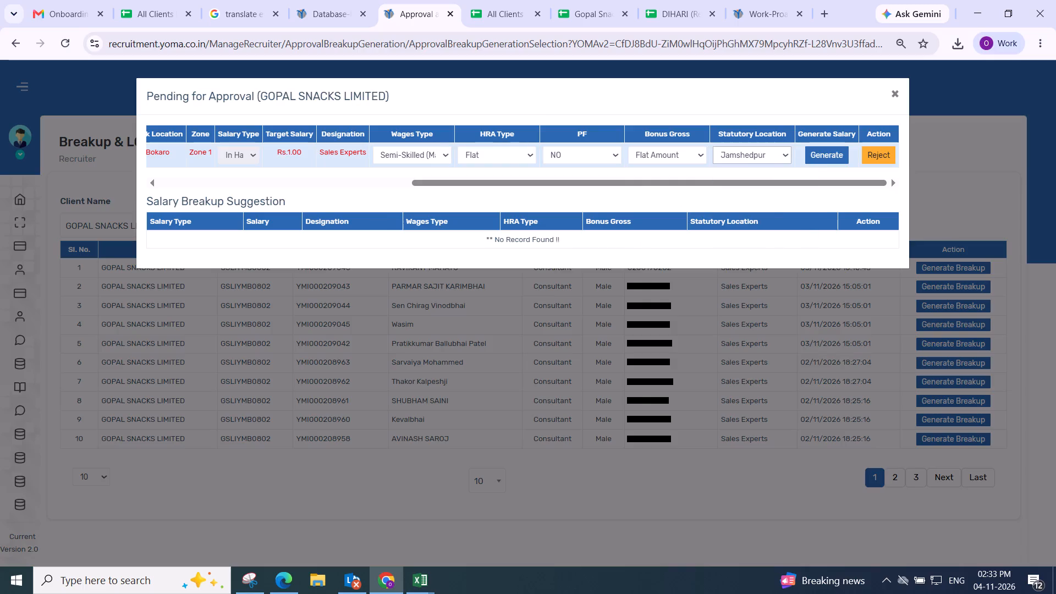
pyautogui.click(813, 155)
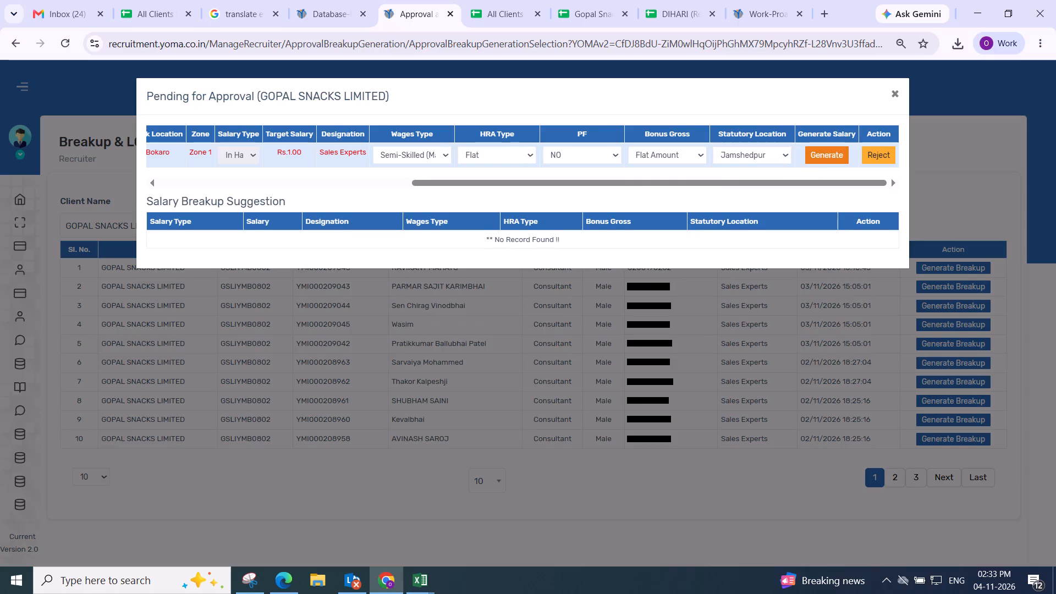
# Adjust the gross components, set Basic to 1, and save the Bokaro employee's salary breakup.
pyautogui.click(360, 212)
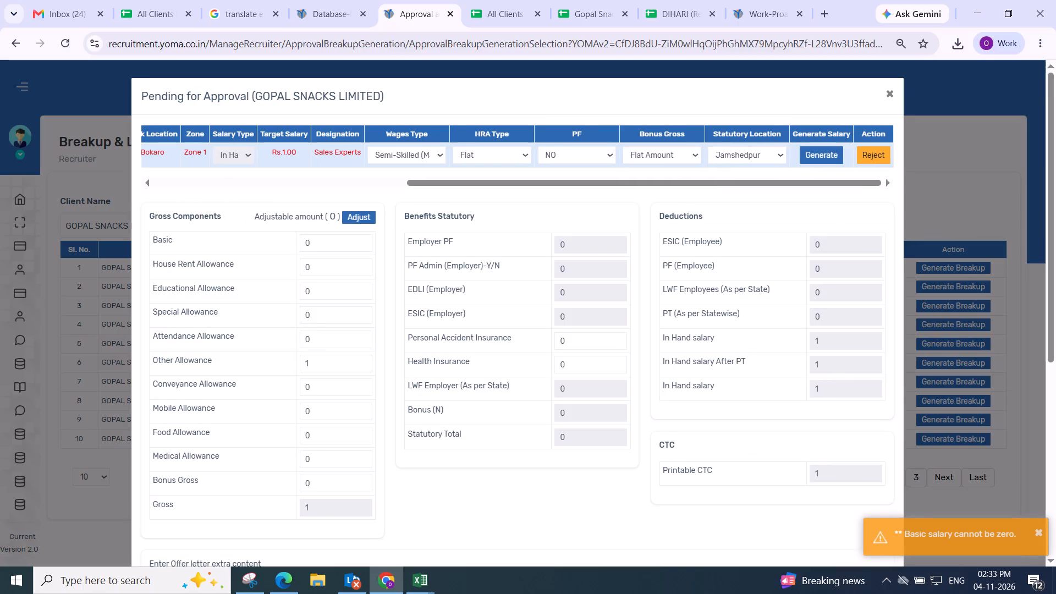
pyautogui.moveTo(341, 248); pyautogui.dragTo(272, 229)
pyautogui.press('1')
pyautogui.click(400, 232)
pyautogui.click(381, 230)
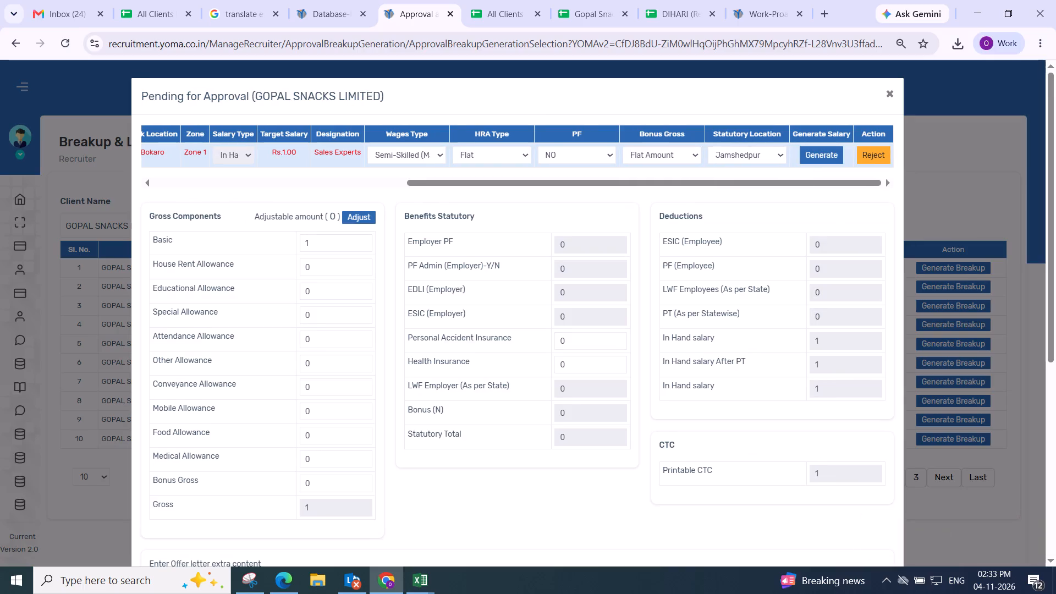
pyautogui.scroll(-3, 383, 221)
pyautogui.click(881, 286)
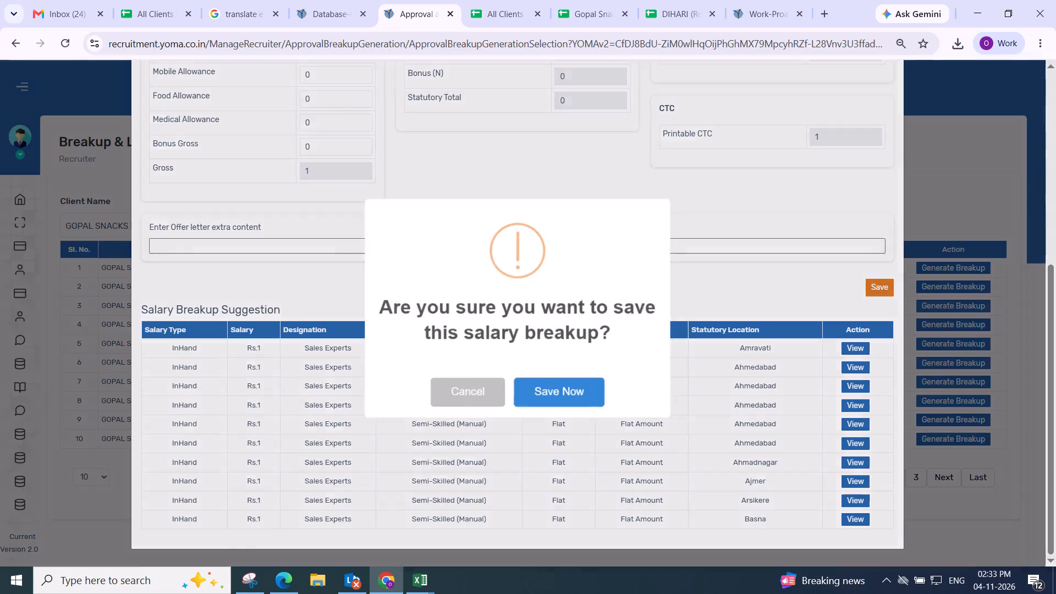
pyautogui.click(543, 381)
pyautogui.scroll(4, 543, 381)
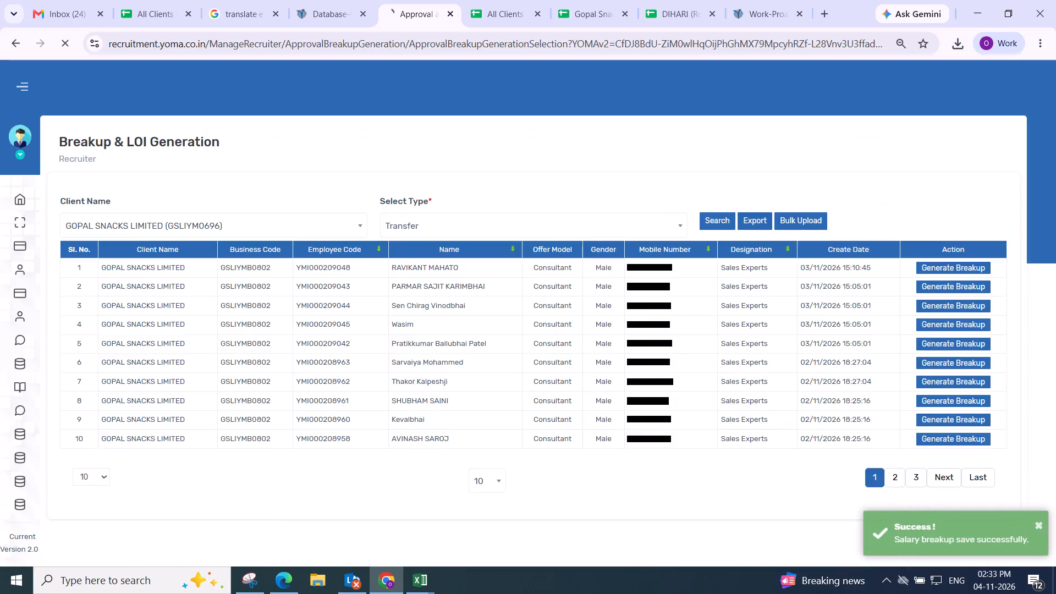
pyautogui.scroll(-2, 546, 421)
pyautogui.scroll(4, 567, 431)
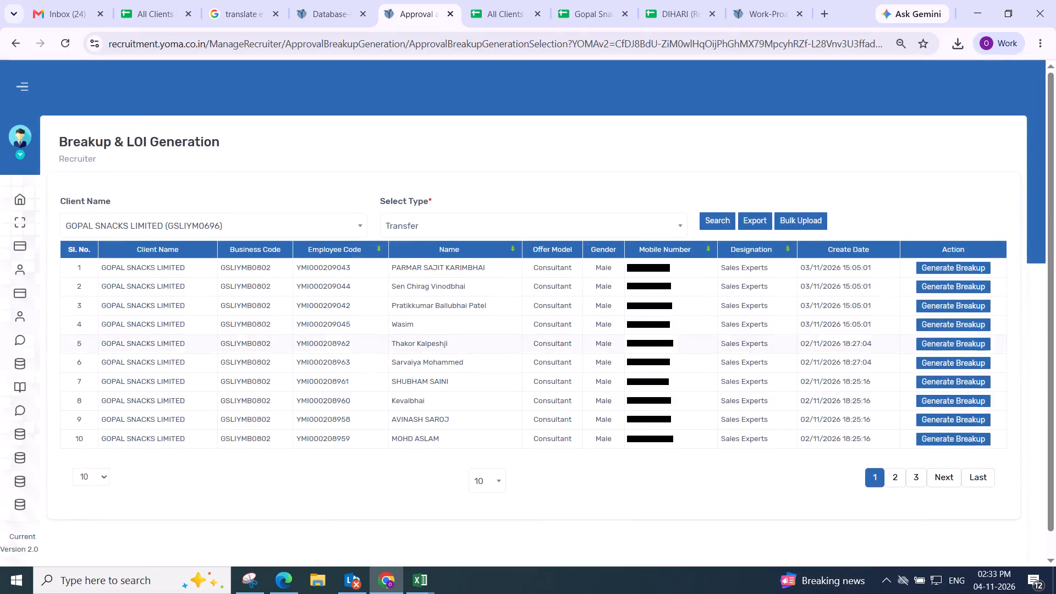
# Open the breakup for the Rajkot employee and set wages type Semi-Skilled (Manual), HRA type Flat and PF NO.
pyautogui.click(932, 270)
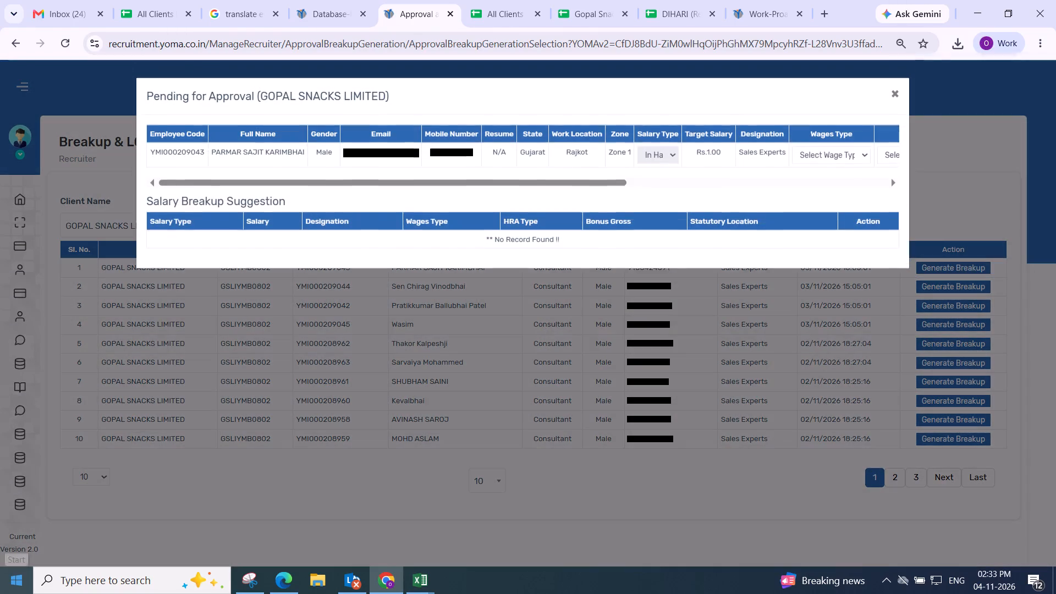
pyautogui.moveTo(359, 183); pyautogui.dragTo(1055, 168)
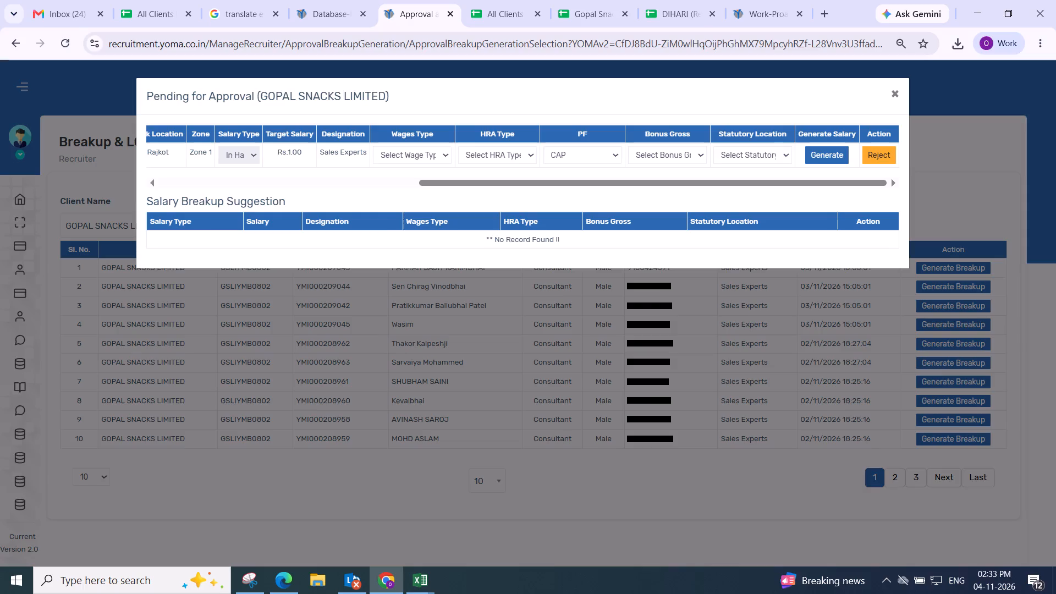
pyautogui.click(428, 162)
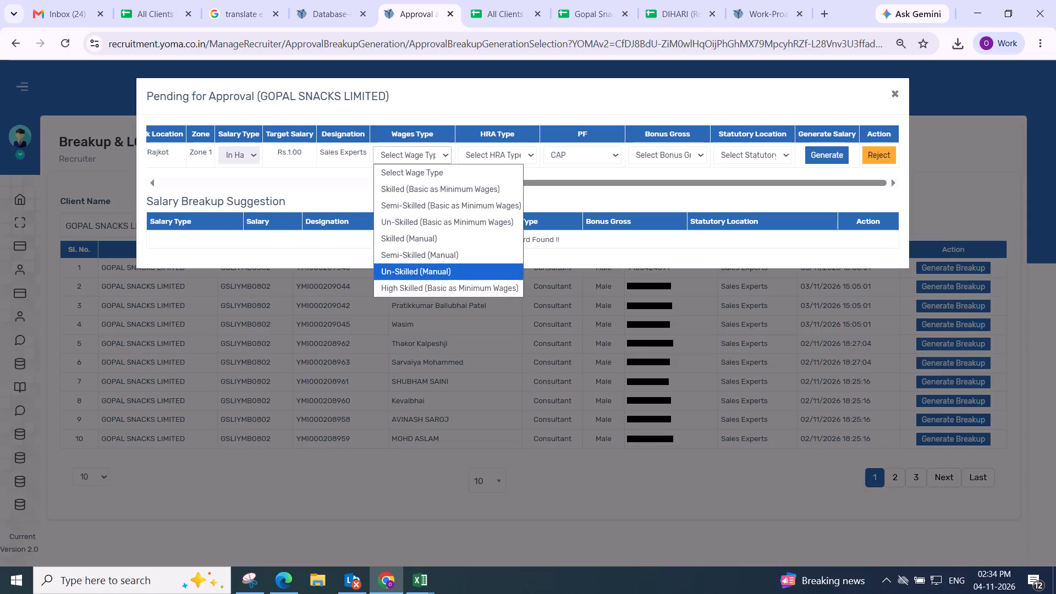
pyautogui.click(421, 266)
pyautogui.click(419, 153)
pyautogui.click(425, 253)
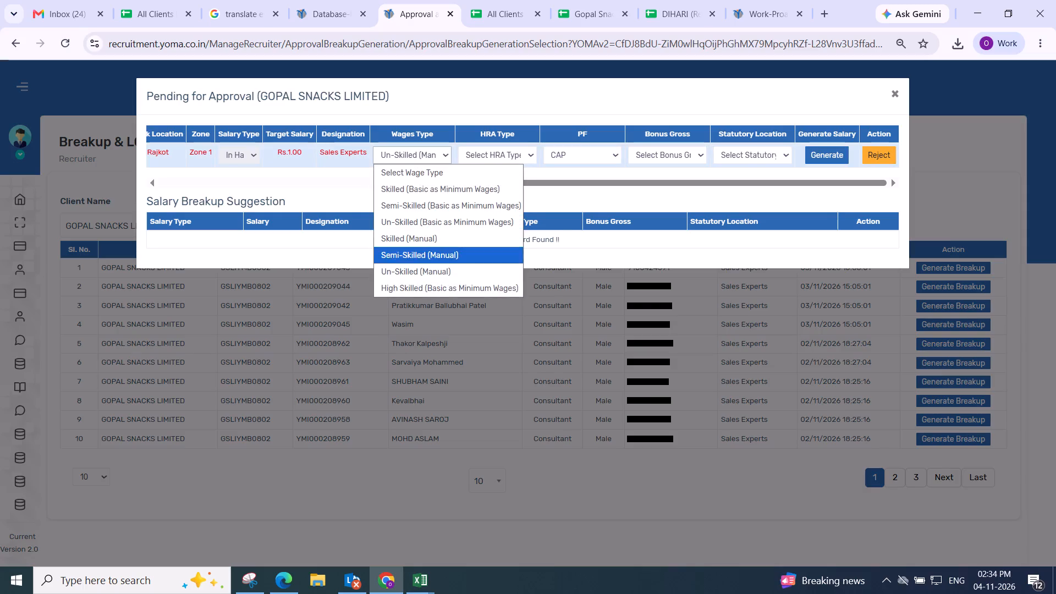
pyautogui.click(487, 156)
pyautogui.click(487, 200)
pyautogui.click(579, 144)
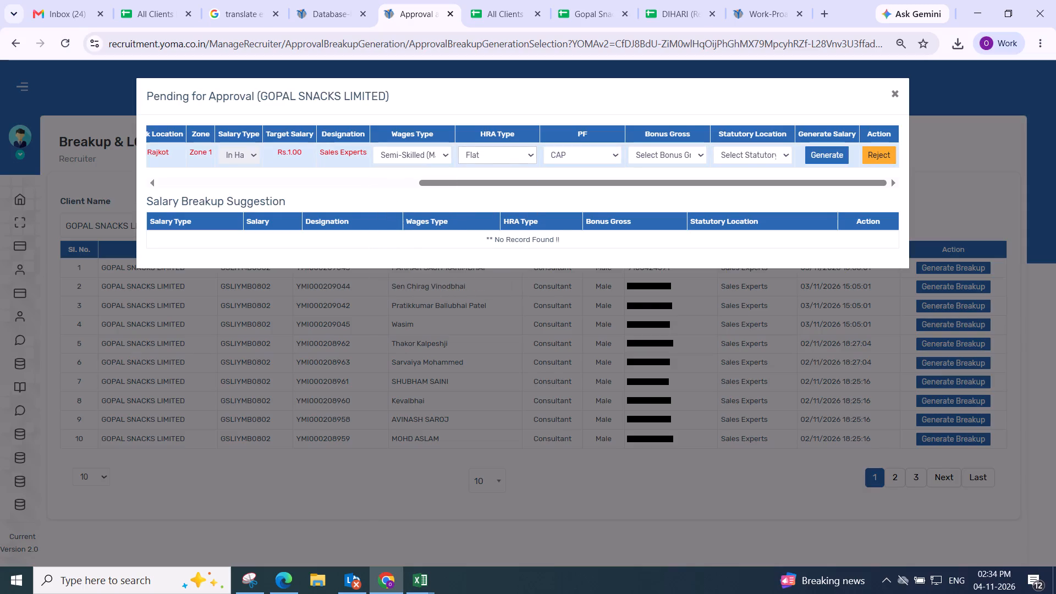
pyautogui.click(578, 158)
pyautogui.click(569, 219)
# Set Bonus Gross to Not Applicable and statutory location to Bardoli, and generate the Rajkot employee's salary.
pyautogui.click(680, 151)
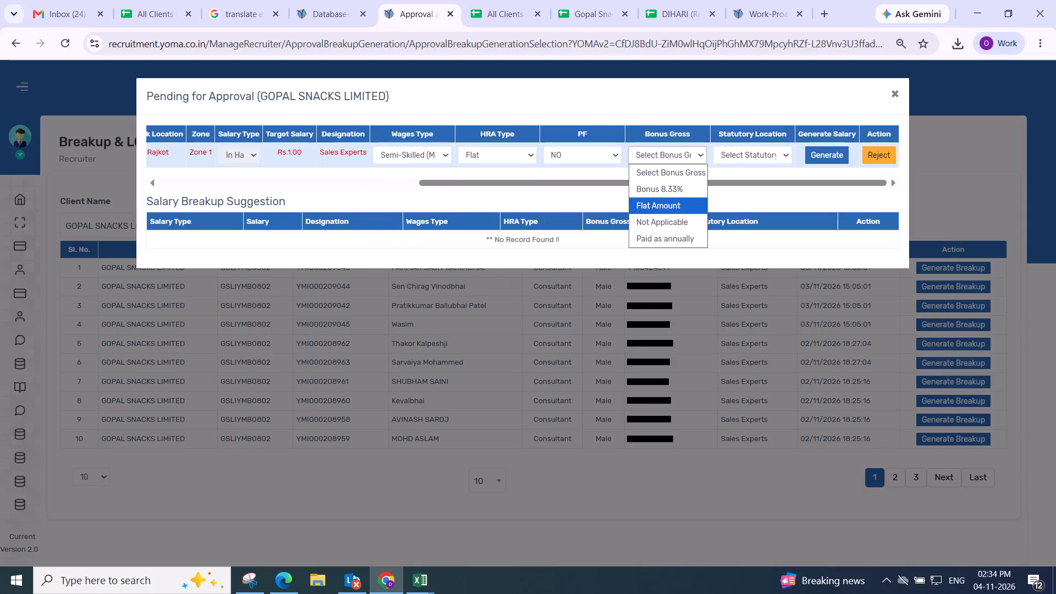
pyautogui.click(673, 219)
pyautogui.click(731, 156)
pyautogui.click(738, 216)
pyautogui.click(814, 163)
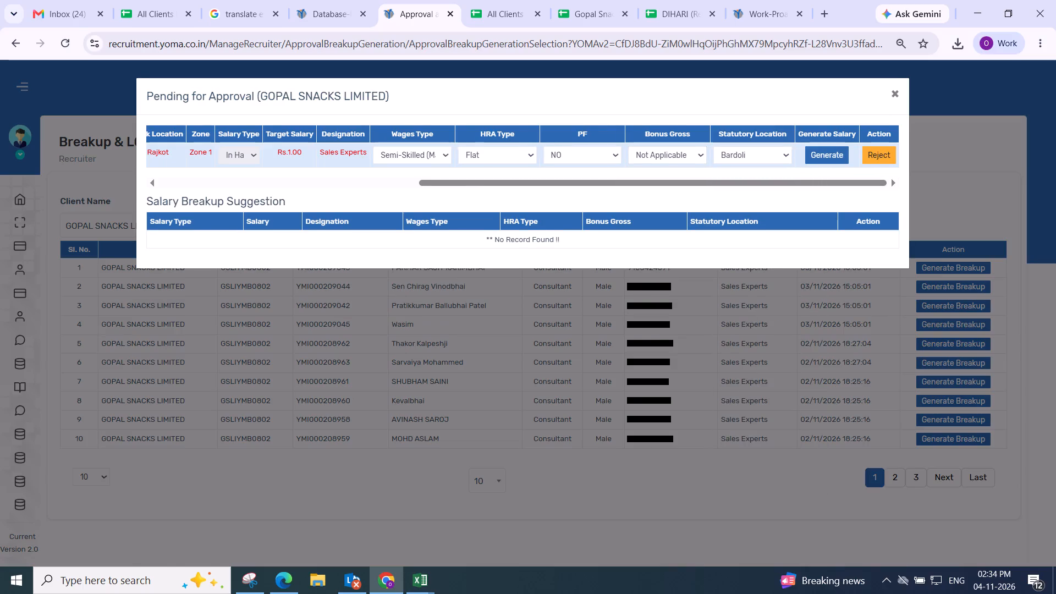
# Adjust the gross components, set Basic to 1, and save the Rajkot employee's salary breakup.
pyautogui.click(359, 222)
pyautogui.moveTo(340, 237); pyautogui.dragTo(255, 227)
pyautogui.press('1')
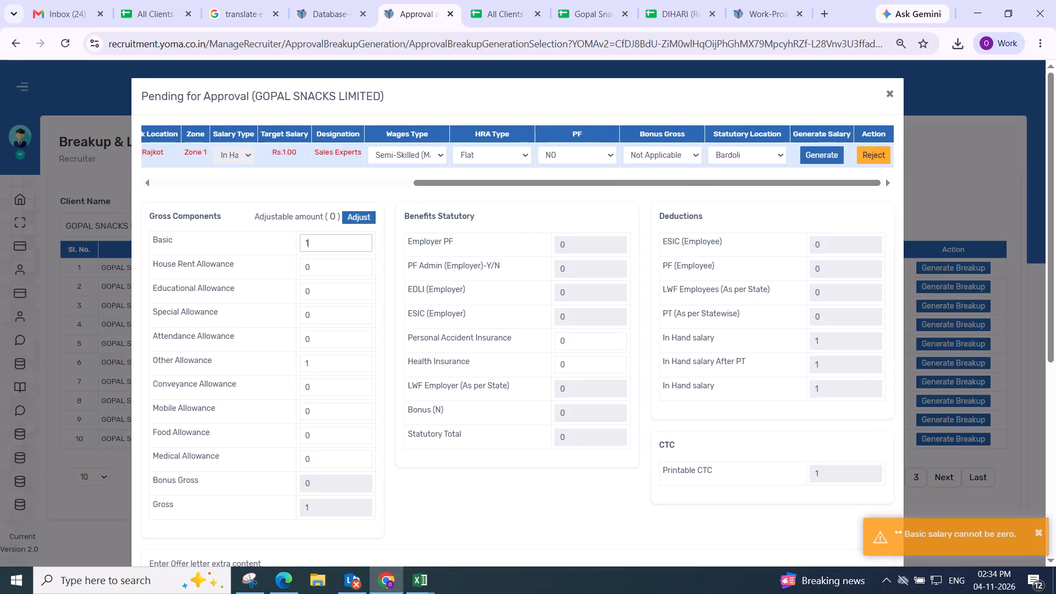
pyautogui.click(392, 237)
pyautogui.scroll(-1, 392, 237)
pyautogui.moveTo(546, 204); pyautogui.dragTo(554, 204)
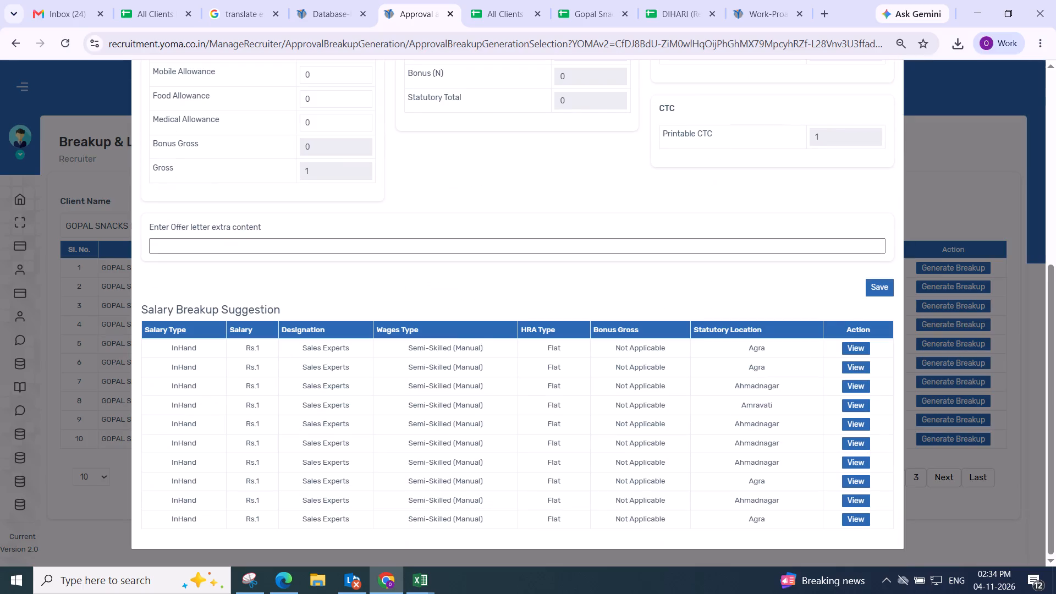
pyautogui.click(881, 282)
pyautogui.click(586, 380)
pyautogui.scroll(-1, 588, 381)
pyautogui.scroll(4, 588, 381)
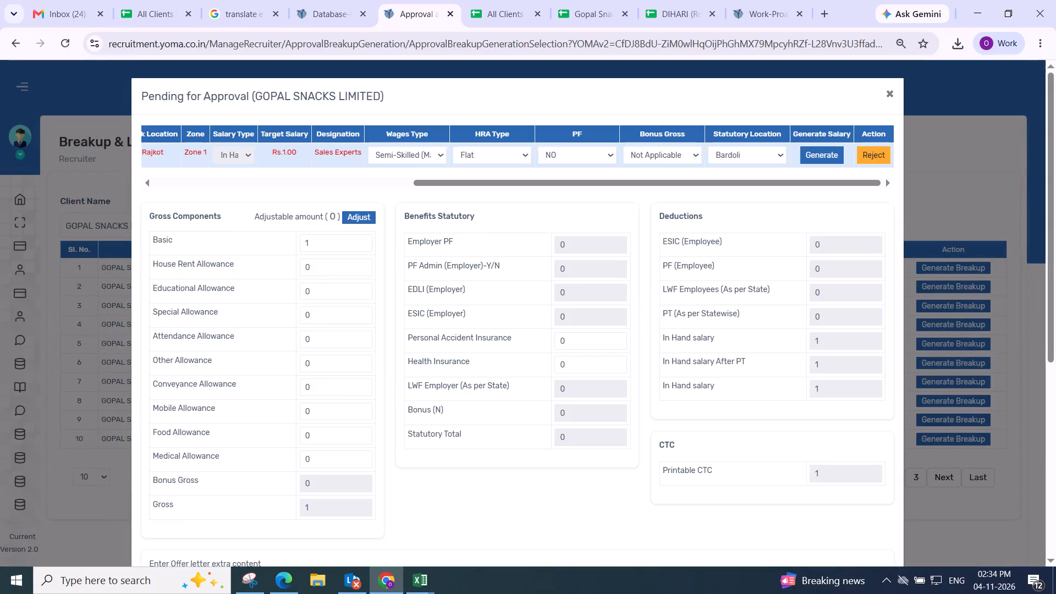
pyautogui.scroll(-4, 828, 232)
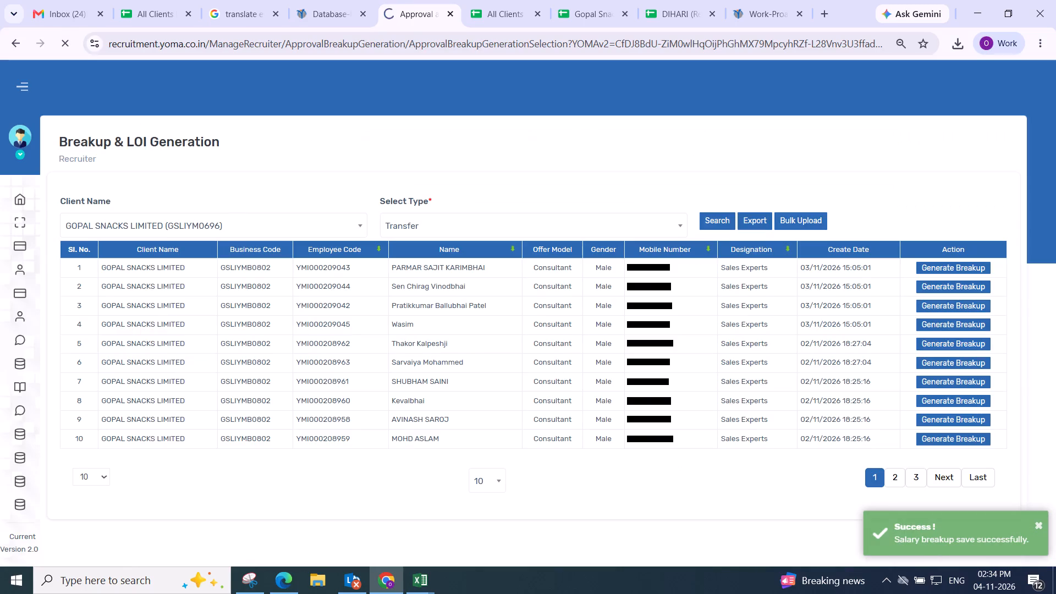
pyautogui.scroll(5, 828, 232)
pyautogui.scroll(3, 805, 294)
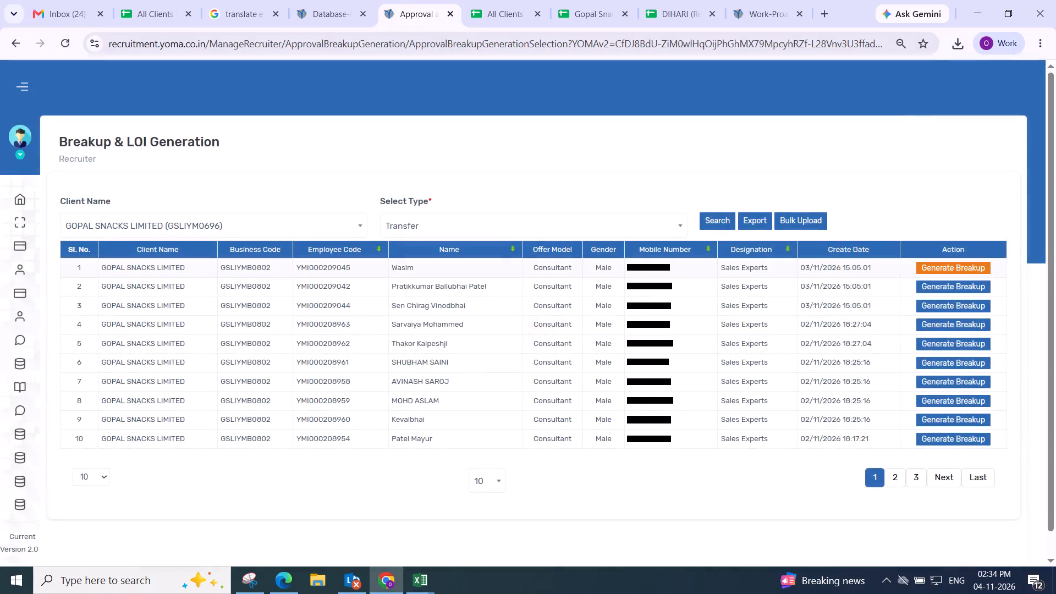
# Open the breakup for the first listed employee, located in MH, and set wages type Semi-Skilled (Manual), HRA type Flat and PF NO.
pyautogui.click(937, 266)
pyautogui.moveTo(277, 183); pyautogui.dragTo(976, 174)
pyautogui.click(417, 157)
pyautogui.click(418, 256)
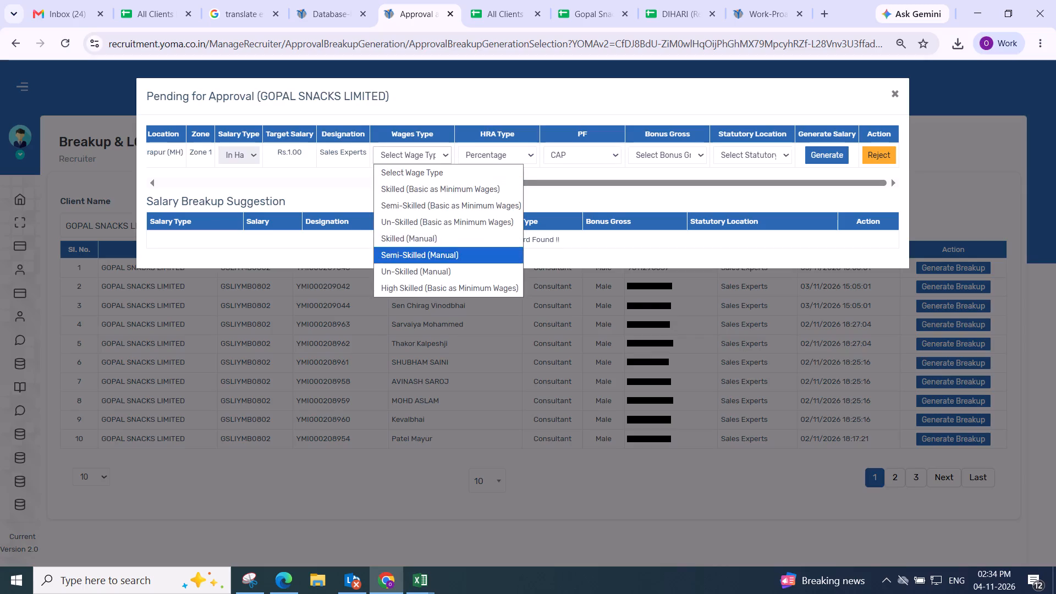
pyautogui.click(485, 155)
pyautogui.click(489, 213)
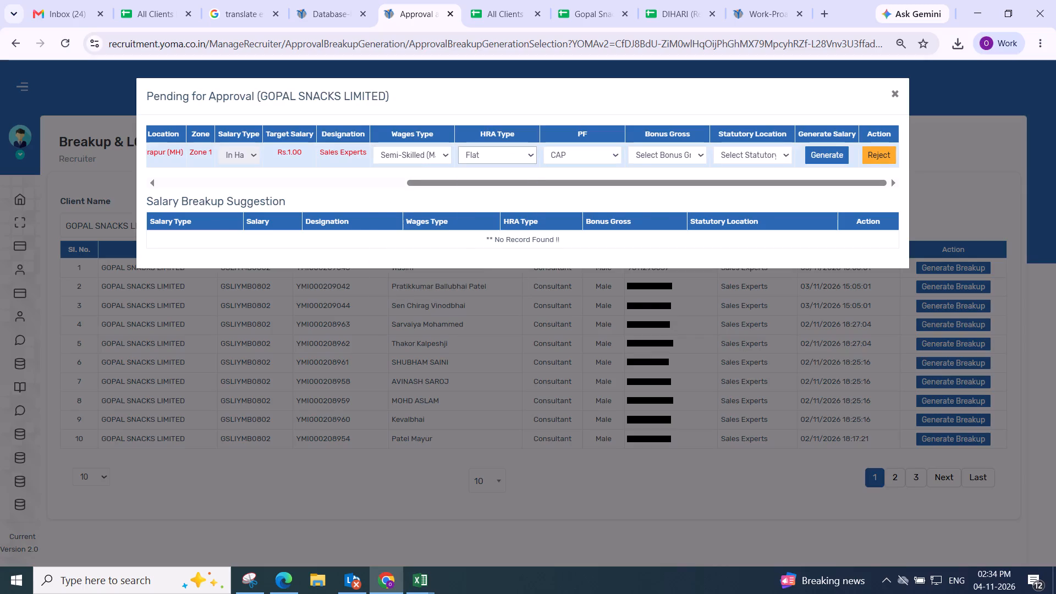
pyautogui.click(595, 160)
pyautogui.click(577, 218)
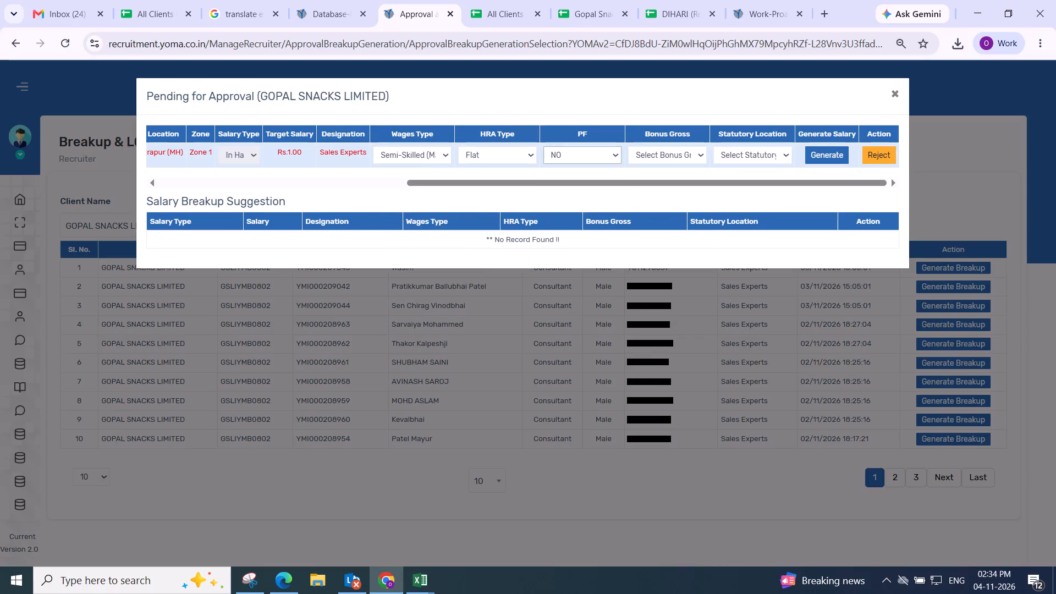
# Set Bonus Gross to Not Applicable and statutory location to Aurangabad, and generate the MH employee's salary.
pyautogui.click(656, 156)
pyautogui.click(654, 220)
pyautogui.click(728, 148)
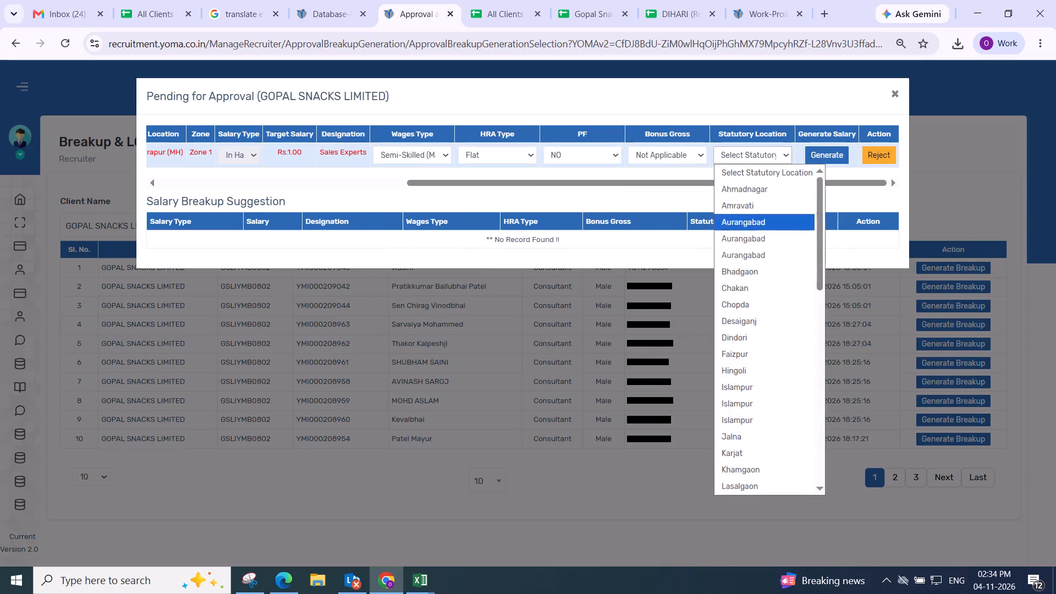
pyautogui.click(741, 241)
pyautogui.click(823, 156)
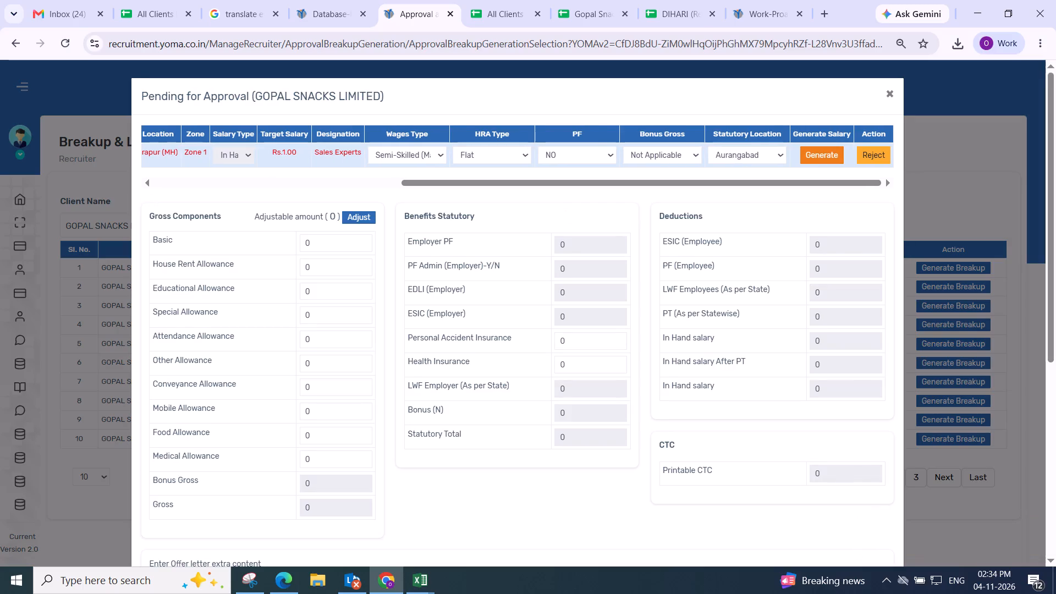
# Set Basic to 1 in the gross components and save the MH employee's salary breakup.
pyautogui.moveTo(332, 245); pyautogui.dragTo(266, 230)
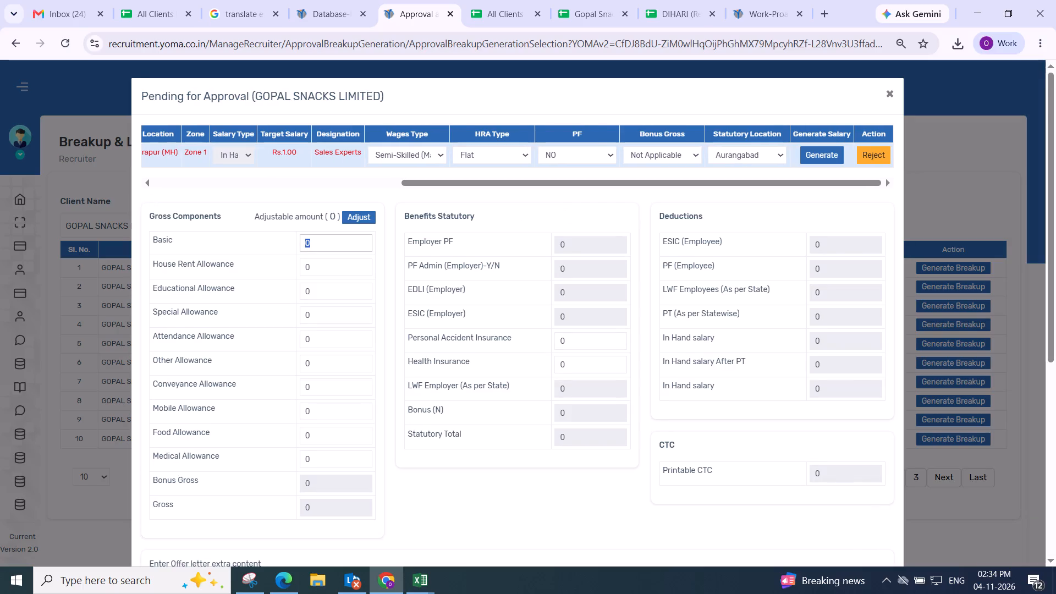
pyautogui.press('1')
pyautogui.click(387, 241)
pyautogui.scroll(-2, 387, 241)
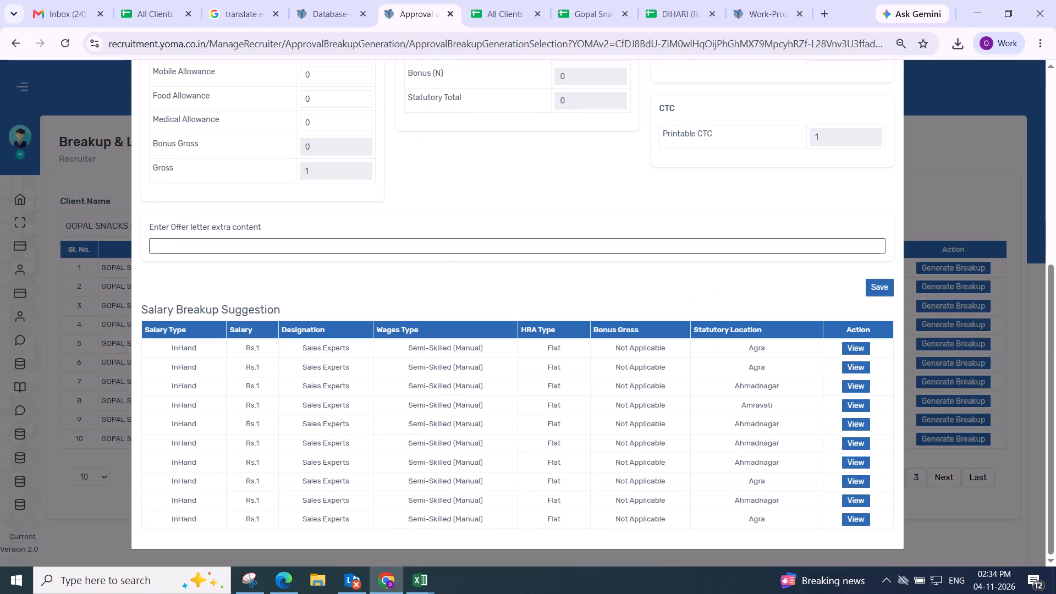
pyautogui.click(534, 241)
pyautogui.click(879, 284)
pyautogui.click(541, 390)
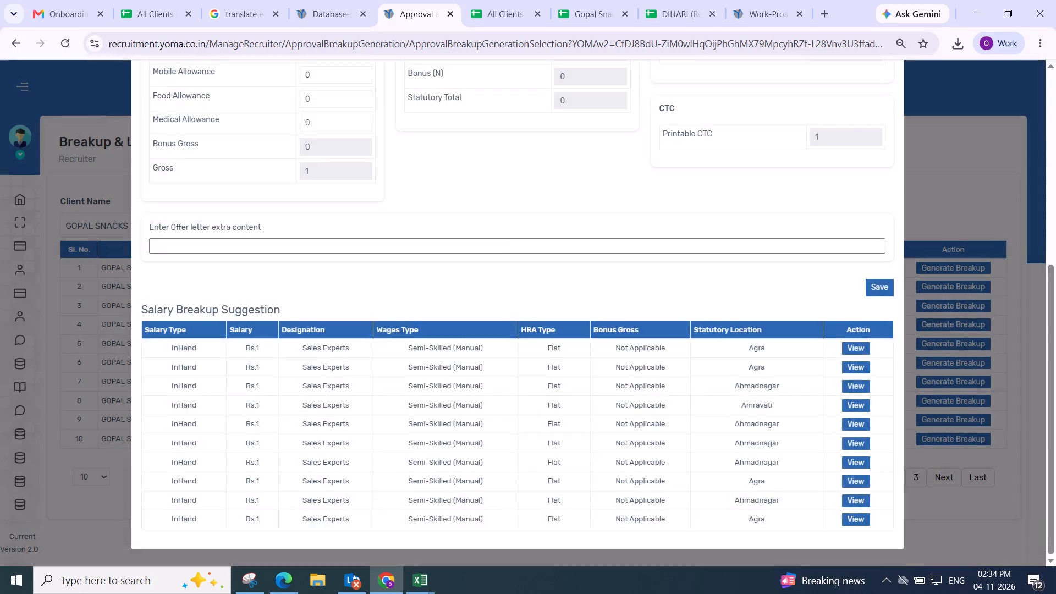
pyautogui.scroll(4, 497, 258)
pyautogui.moveTo(497, 258); pyautogui.dragTo(483, 248, button='middle')
pyautogui.scroll(-4, 426, 250)
pyautogui.scroll(4, 426, 250)
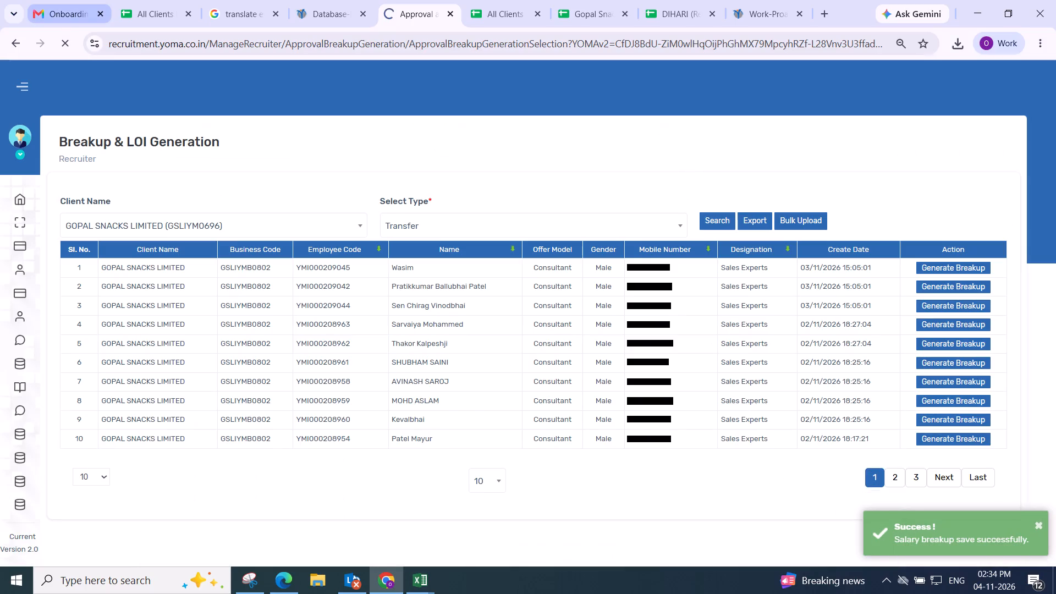
pyautogui.scroll(-4, 903, 413)
pyautogui.scroll(5, 903, 413)
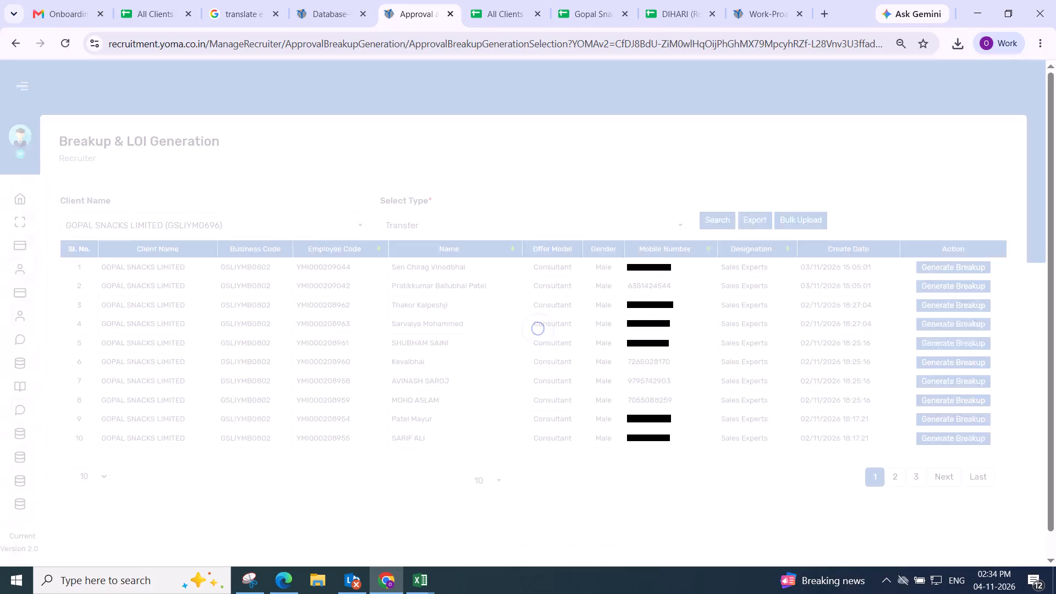
# Open the breakup for the Surat employee and set wages type Semi-Skilled (Manual), HRA type Flat and PF NO.
pyautogui.scroll(-5, 903, 413)
pyautogui.click(951, 244)
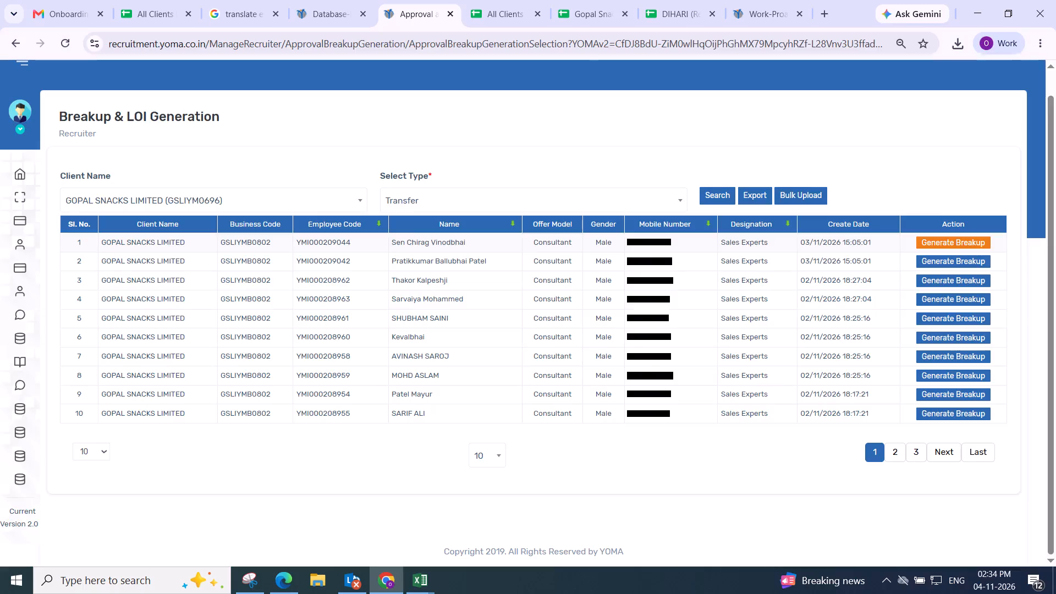
pyautogui.moveTo(261, 183); pyautogui.dragTo(866, 144)
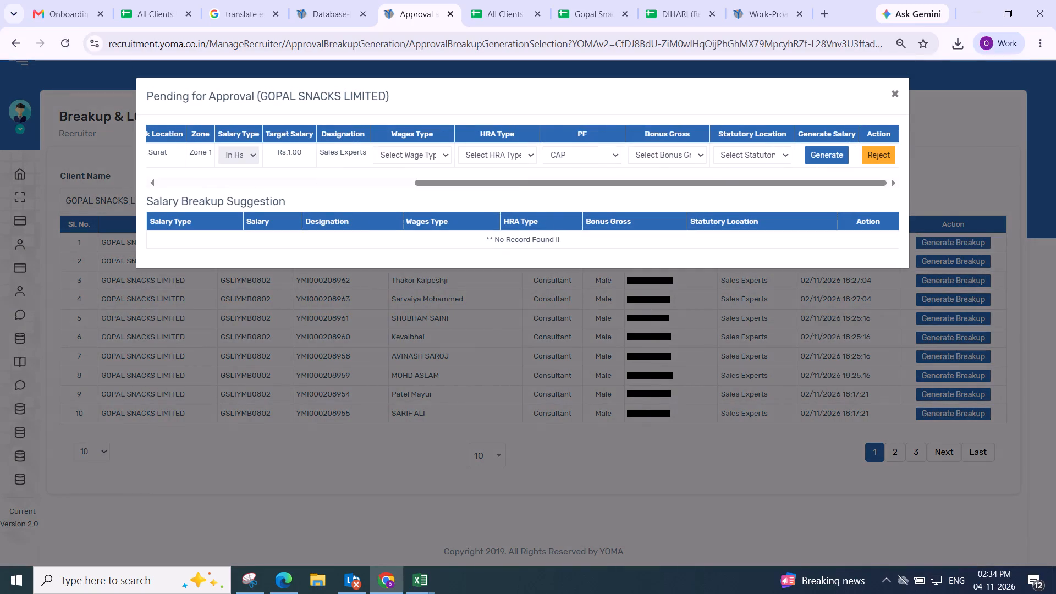
pyautogui.click(396, 158)
pyautogui.click(417, 254)
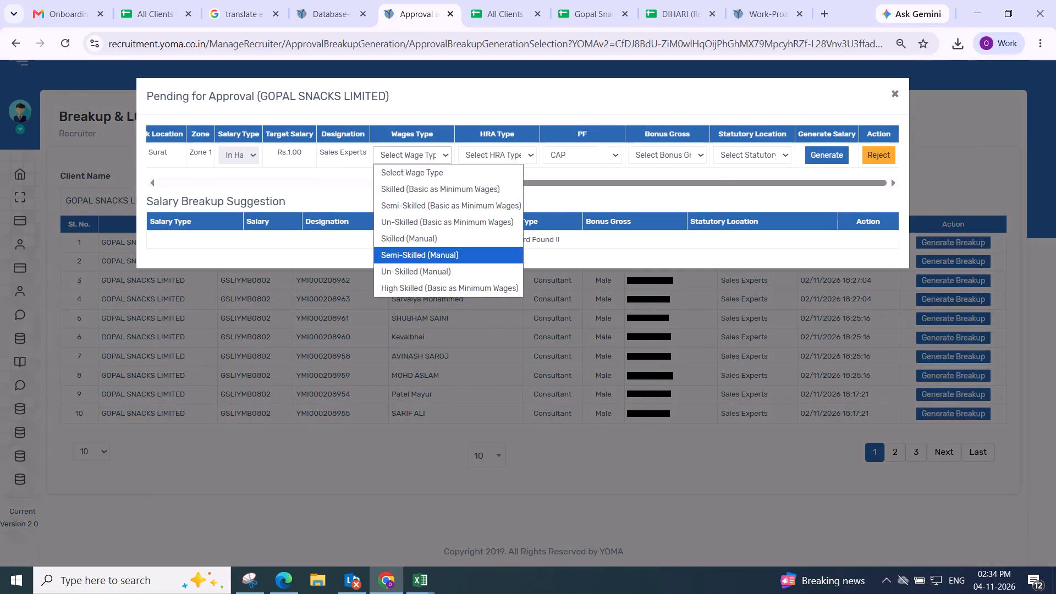
pyautogui.click(491, 151)
pyautogui.click(488, 206)
pyautogui.click(571, 158)
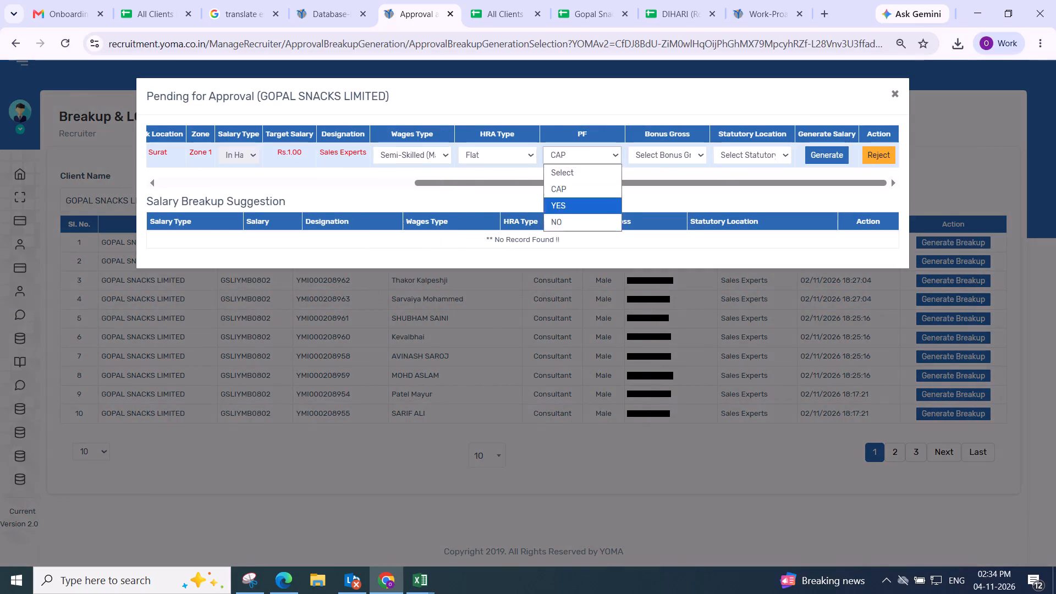
pyautogui.click(576, 223)
# Set Bonus Gross to Not Applicable and statutory location to Bhachau, and generate the Surat employee's salary.
pyautogui.click(646, 156)
pyautogui.click(659, 223)
pyautogui.click(719, 156)
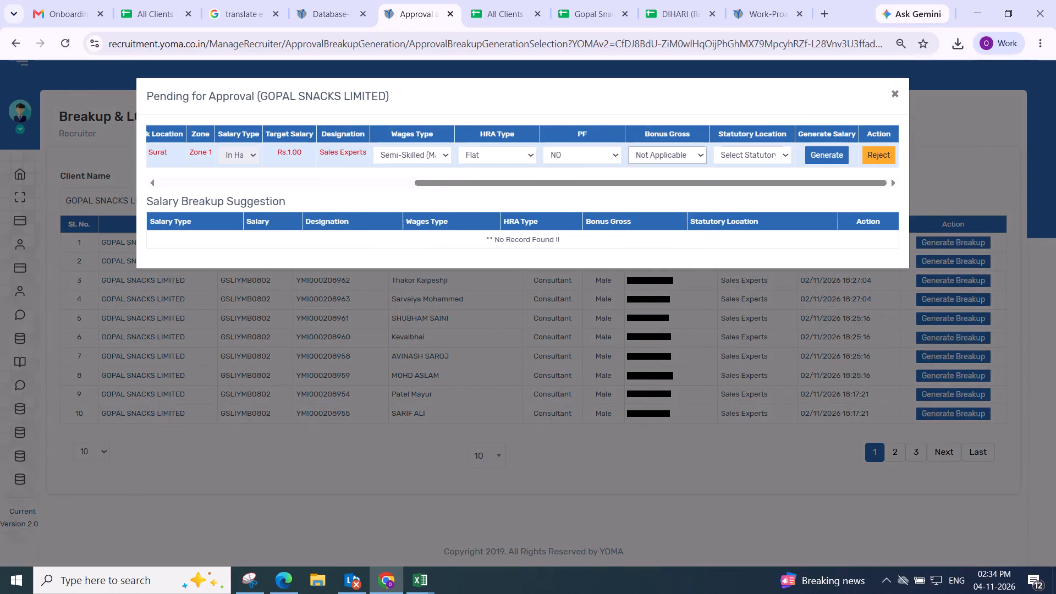
pyautogui.click(739, 238)
pyautogui.click(817, 158)
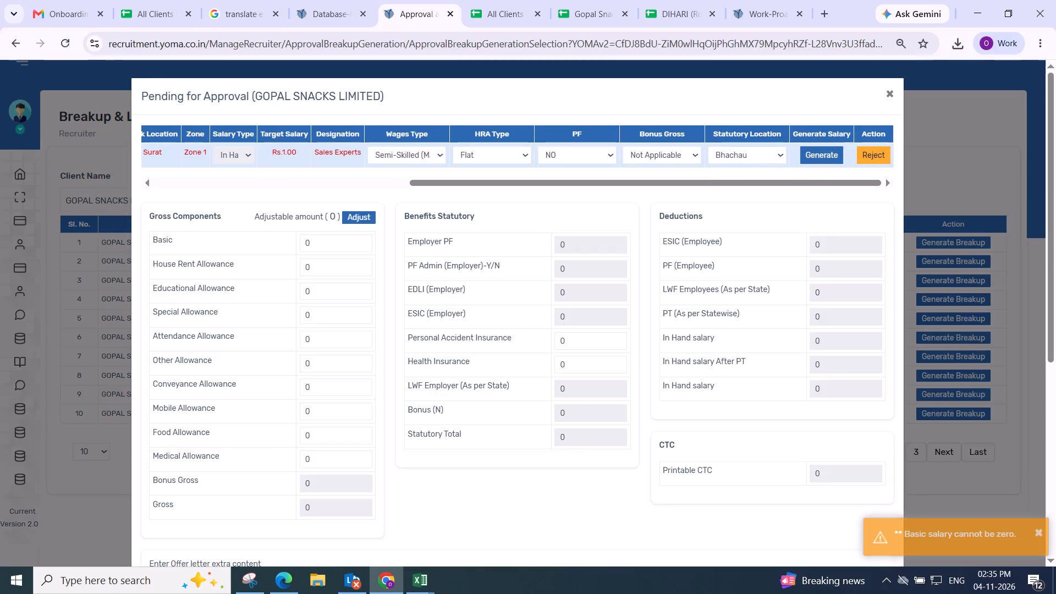
# Adjust the Surat employee's gross components, set Basic to 1, and save the salary breakup.
pyautogui.click(363, 223)
pyautogui.moveTo(320, 237); pyautogui.dragTo(271, 249)
pyautogui.press('1')
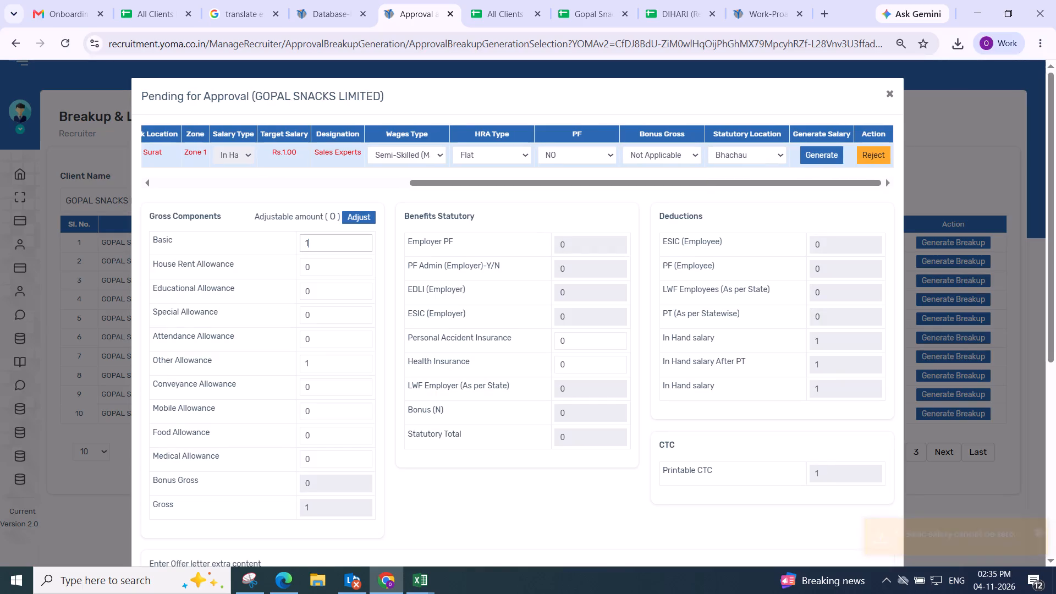
pyautogui.click(393, 234)
pyautogui.scroll(-3, 391, 234)
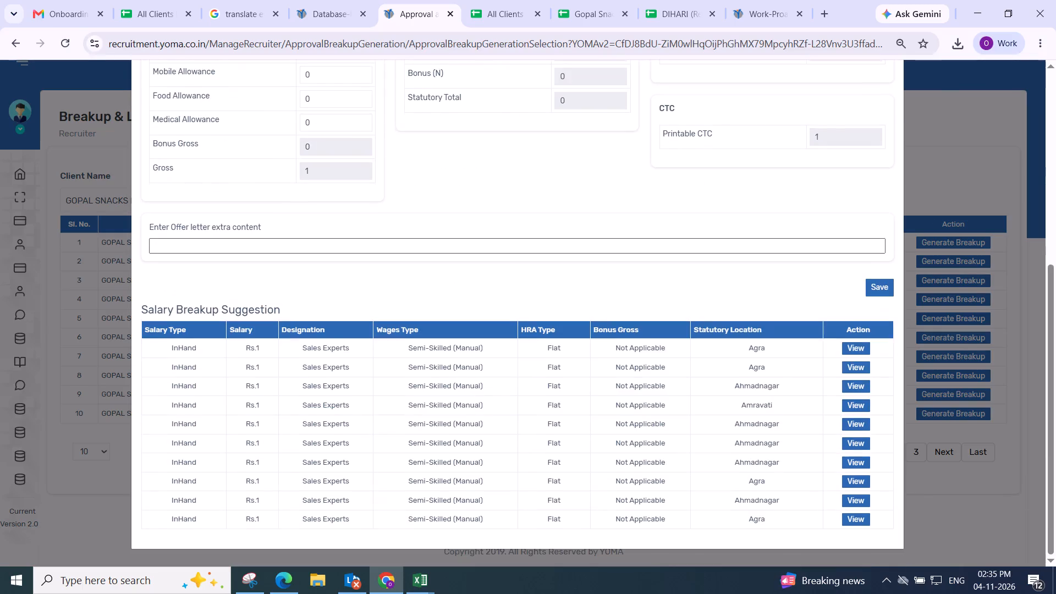
pyautogui.moveTo(538, 203); pyautogui.dragTo(551, 202)
pyautogui.click(876, 287)
pyautogui.click(558, 394)
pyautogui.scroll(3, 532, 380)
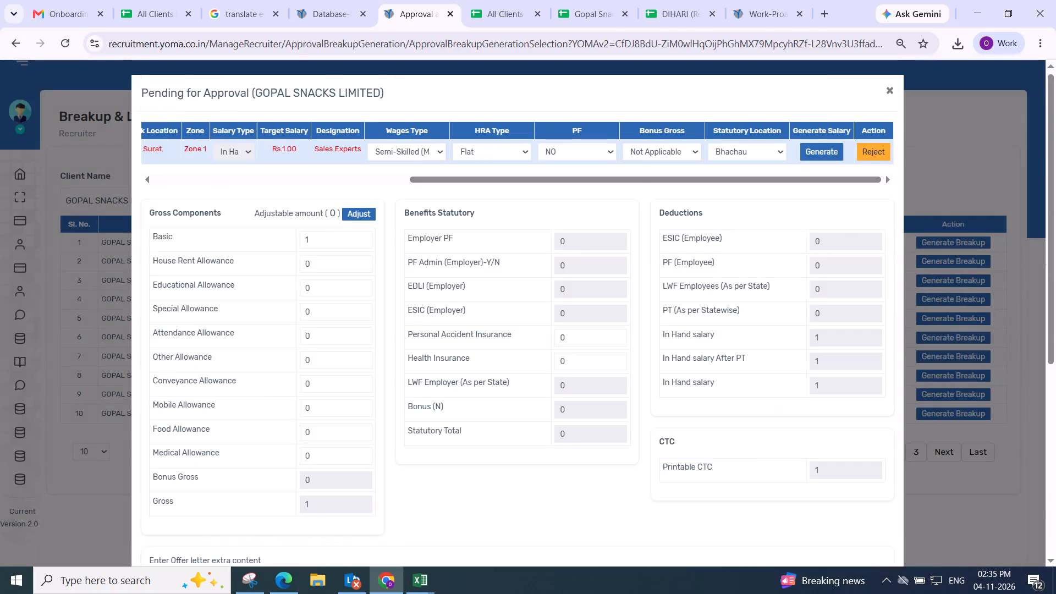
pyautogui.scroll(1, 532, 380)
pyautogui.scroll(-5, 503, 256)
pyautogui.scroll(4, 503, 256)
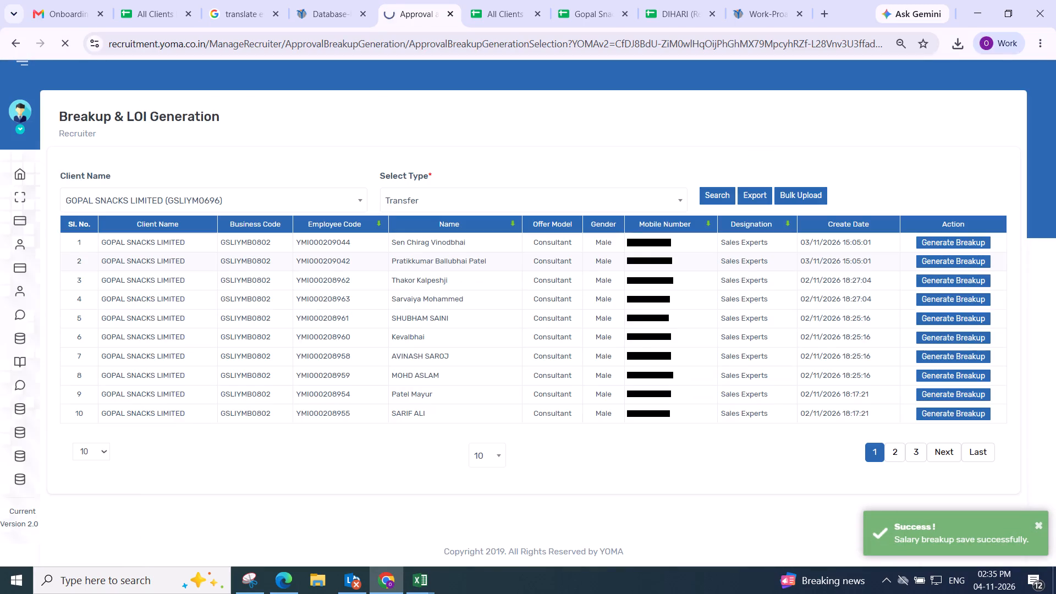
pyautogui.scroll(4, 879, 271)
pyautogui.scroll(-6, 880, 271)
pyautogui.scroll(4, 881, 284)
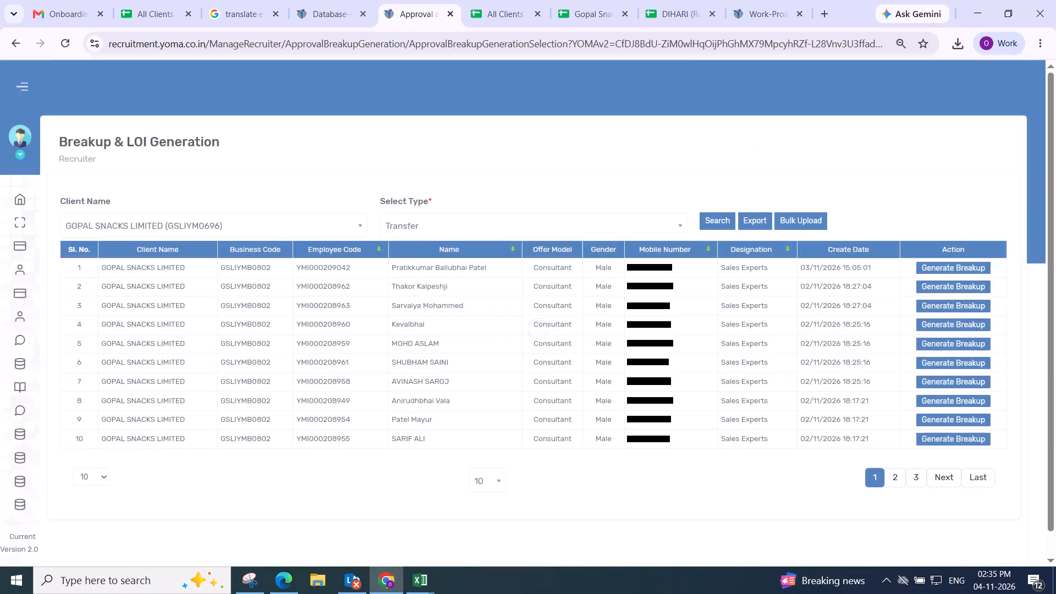
# Open the breakup for the Navsari employee and set wages type Semi-Skilled (Manual), HRA type Flat and PF NO.
pyautogui.click(961, 264)
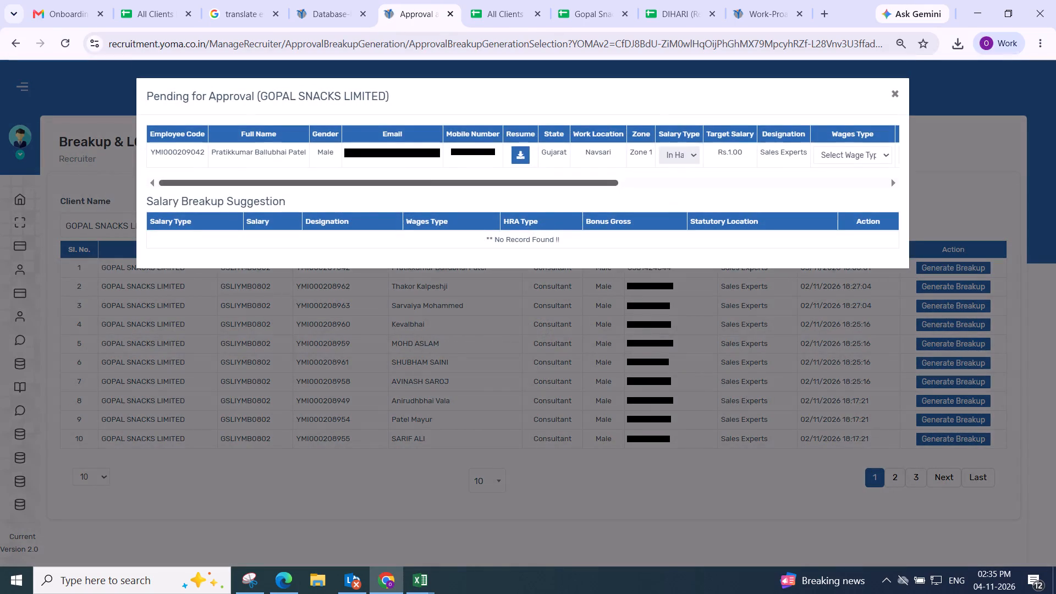
pyautogui.moveTo(258, 180); pyautogui.dragTo(1009, 164)
pyautogui.click(425, 153)
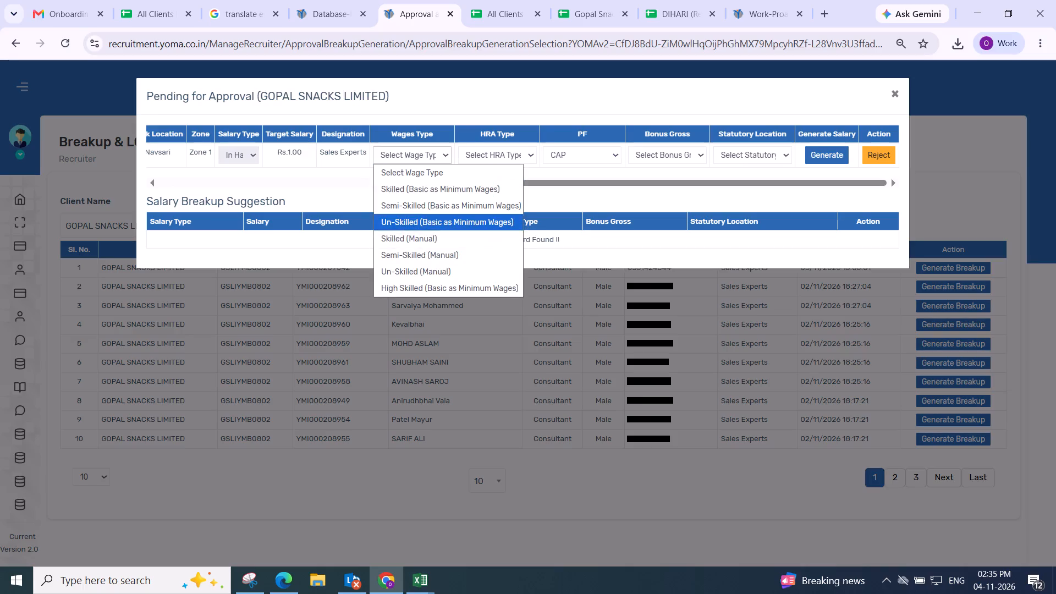
pyautogui.click(430, 250)
pyautogui.click(487, 156)
pyautogui.click(485, 206)
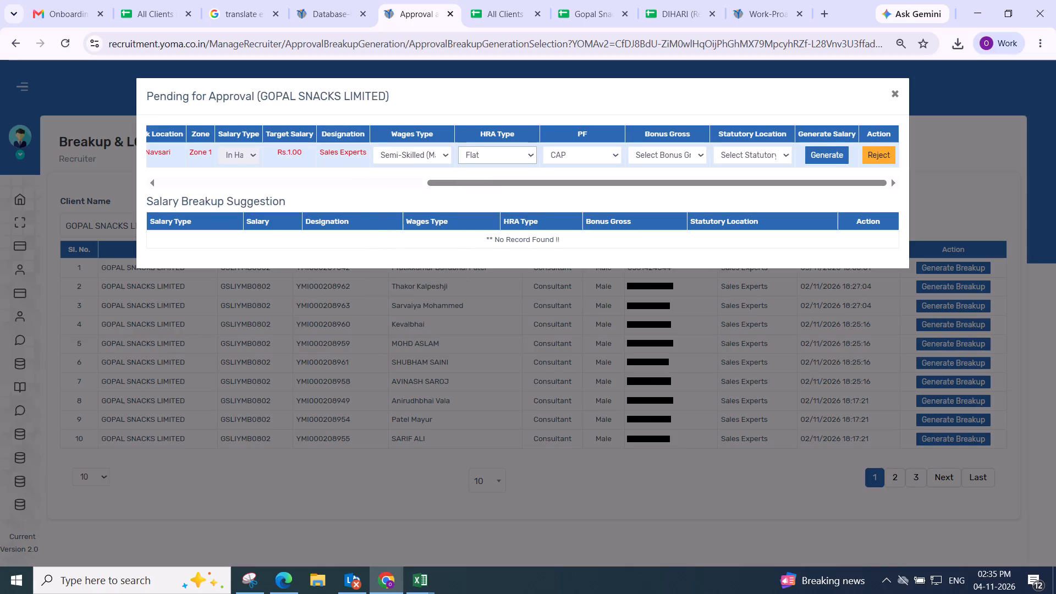
pyautogui.click(588, 158)
pyautogui.click(573, 217)
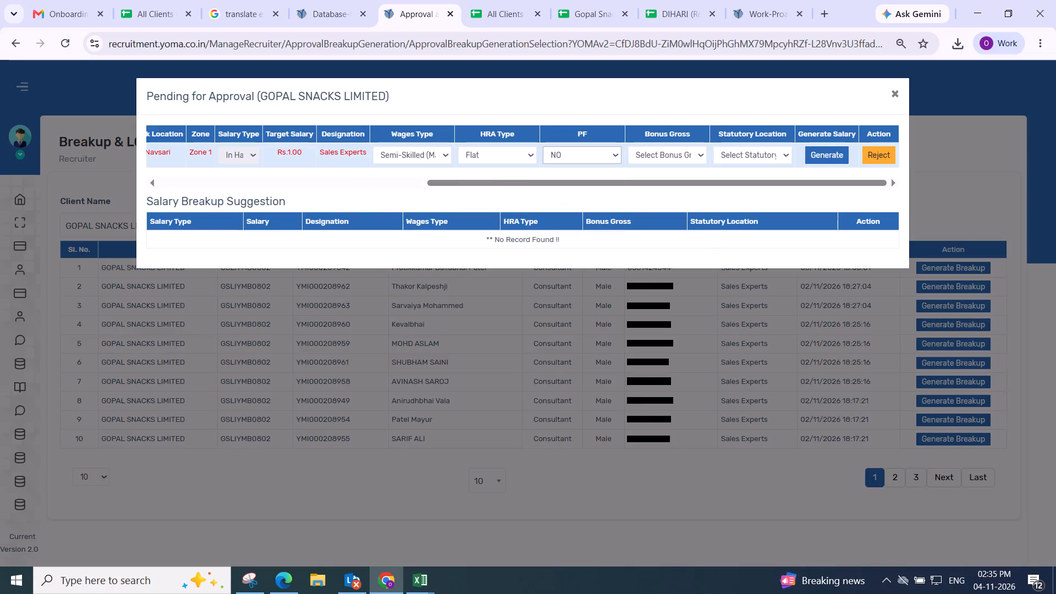
# Set Bonus Gross to Not Applicable and statutory location to Bopal, and generate the Navsari employee's salary.
pyautogui.click(664, 156)
pyautogui.click(662, 218)
pyautogui.click(747, 150)
pyautogui.click(729, 249)
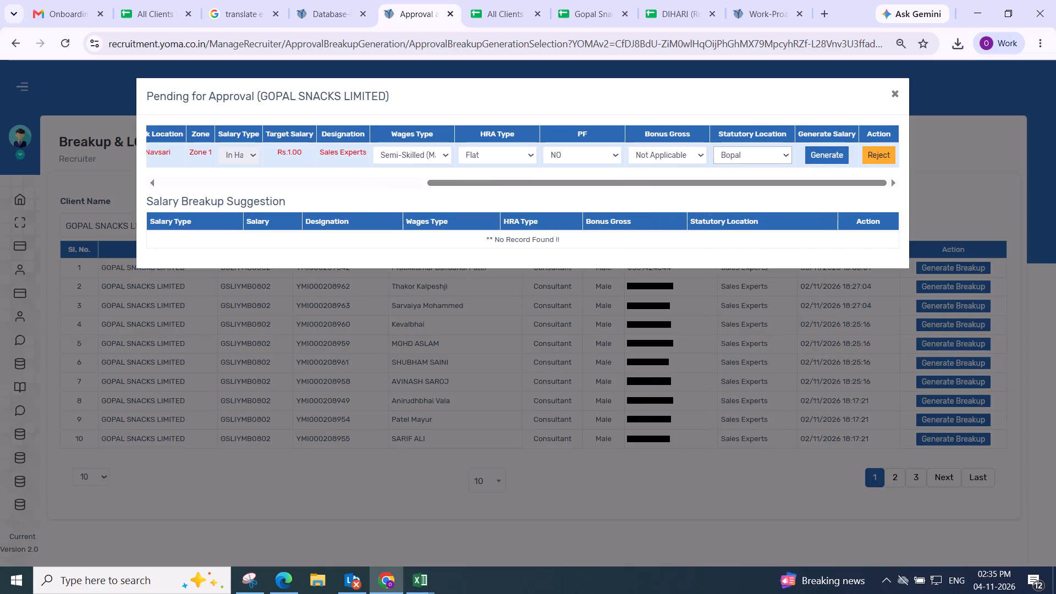
pyautogui.click(809, 153)
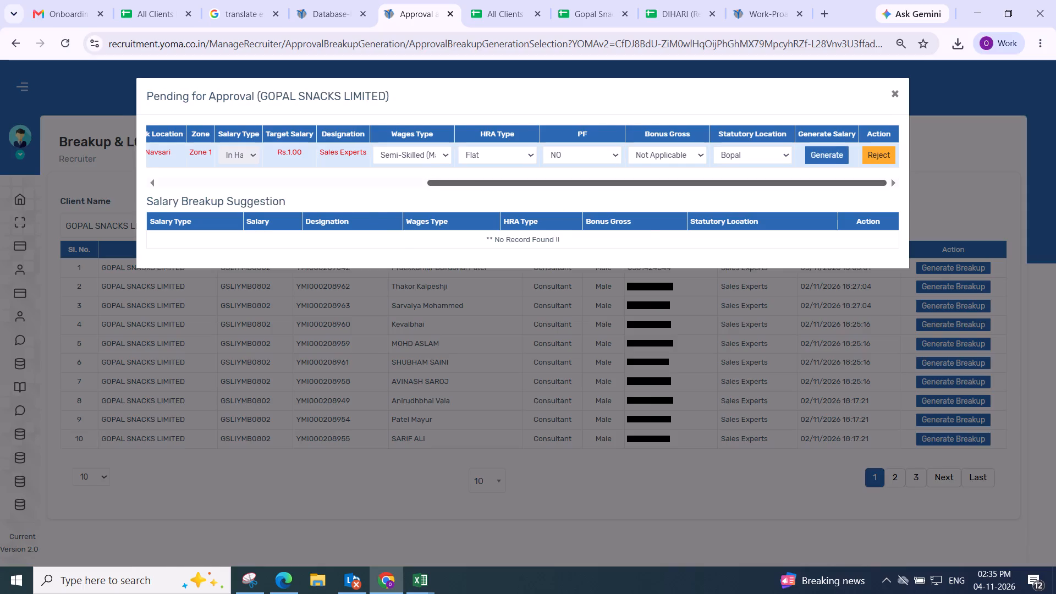
# Adjust the Navsari employee's gross components, set Basic to 1, and save the salary breakup.
pyautogui.click(359, 223)
pyautogui.moveTo(350, 236); pyautogui.dragTo(283, 229)
pyautogui.press('1')
pyautogui.click(387, 232)
pyautogui.scroll(-2, 387, 231)
pyautogui.moveTo(598, 207); pyautogui.dragTo(604, 207)
pyautogui.click(876, 283)
pyautogui.click(586, 388)
# Open the breakup for the Rajkot employee and set wages type Semi-Skilled (Manual), HRA type Flat and PF NO.
pyautogui.scroll(3, 561, 378)
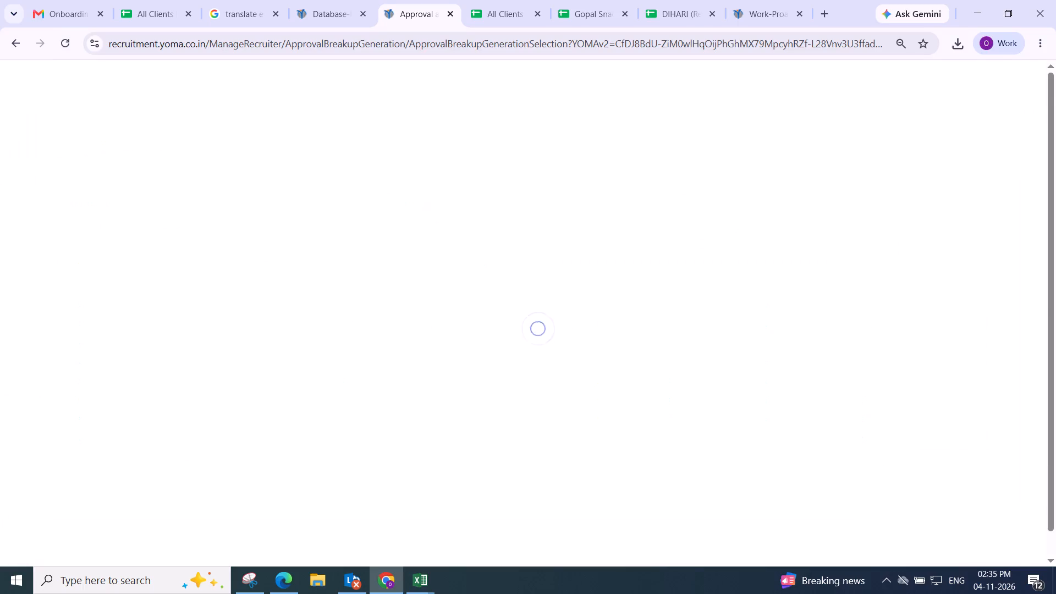
pyautogui.scroll(-3, 504, 283)
pyautogui.scroll(5, 504, 283)
pyautogui.click(955, 264)
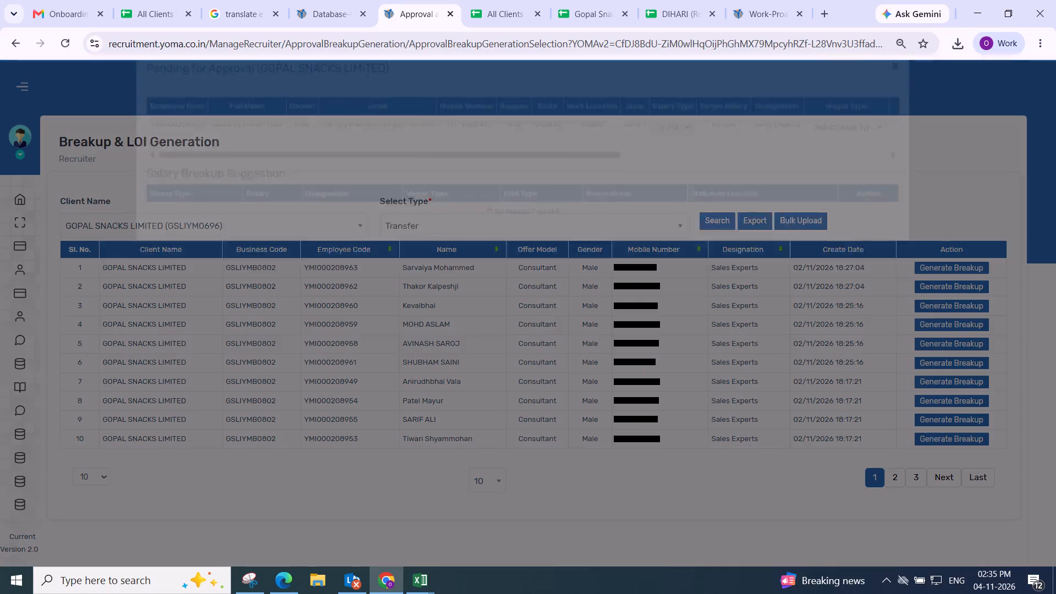
pyautogui.moveTo(298, 180); pyautogui.dragTo(1036, 162)
pyautogui.click(425, 156)
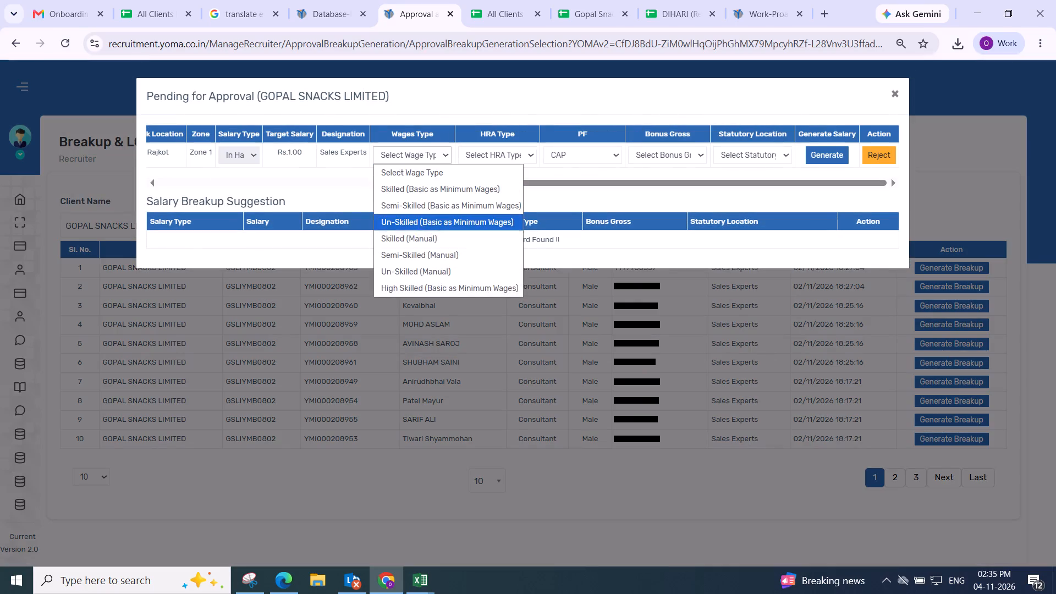
pyautogui.click(419, 256)
pyautogui.click(476, 156)
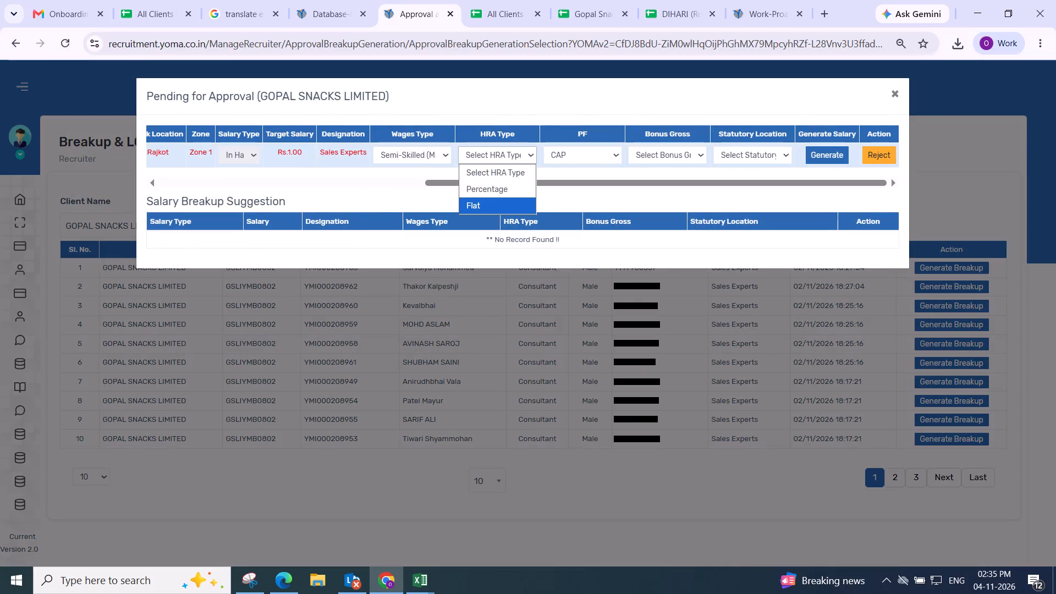
pyautogui.click(493, 204)
pyautogui.click(588, 157)
pyautogui.click(591, 219)
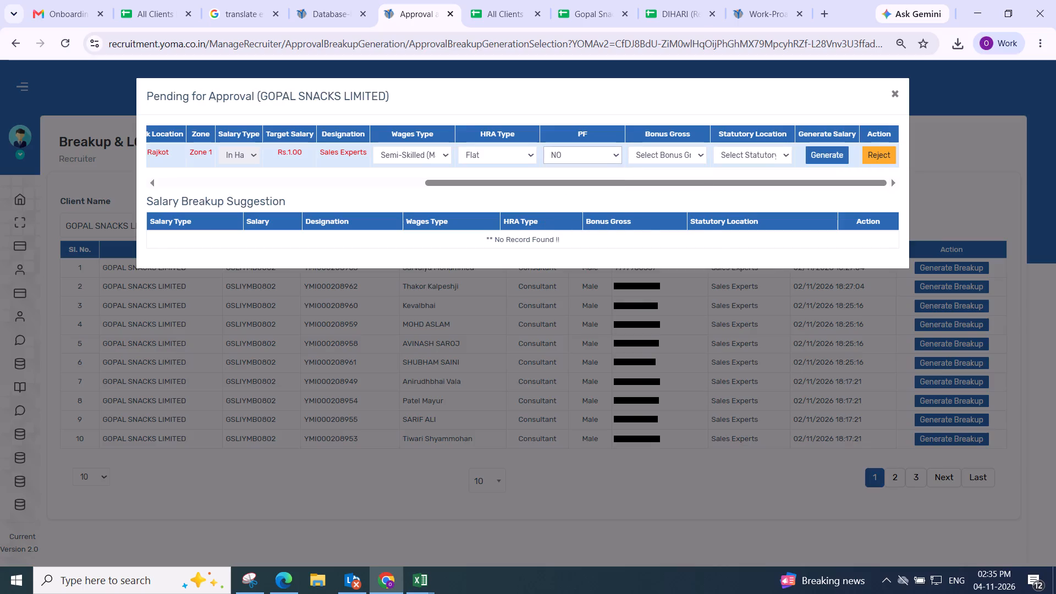
# Set Bonus Gross to Not Applicable and statutory location to Anand, and generate the Rajkot employee's salary.
pyautogui.click(628, 159)
pyautogui.click(646, 216)
pyautogui.click(742, 157)
pyautogui.click(736, 208)
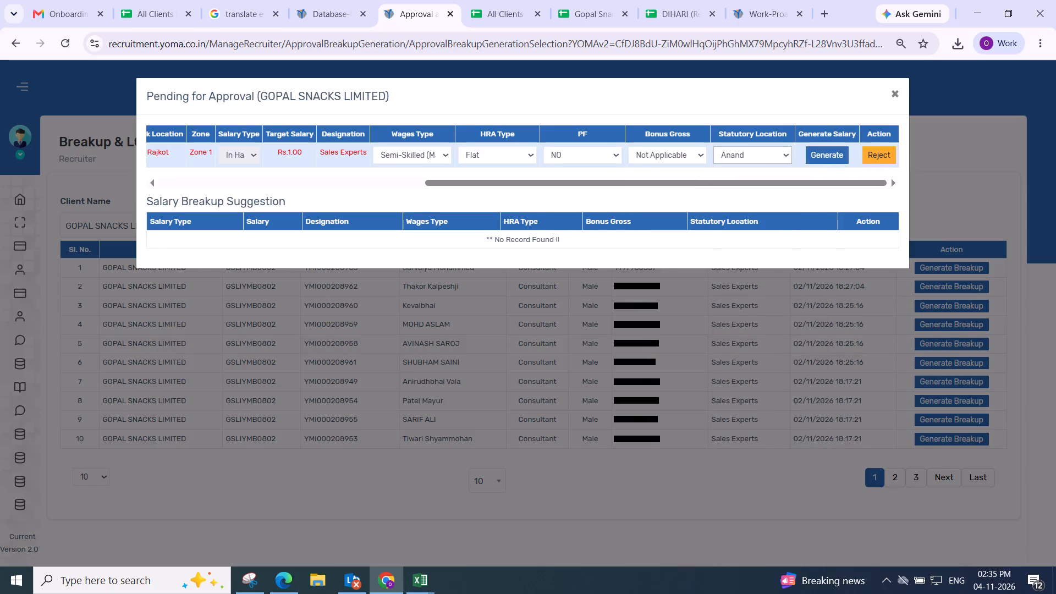
pyautogui.click(814, 155)
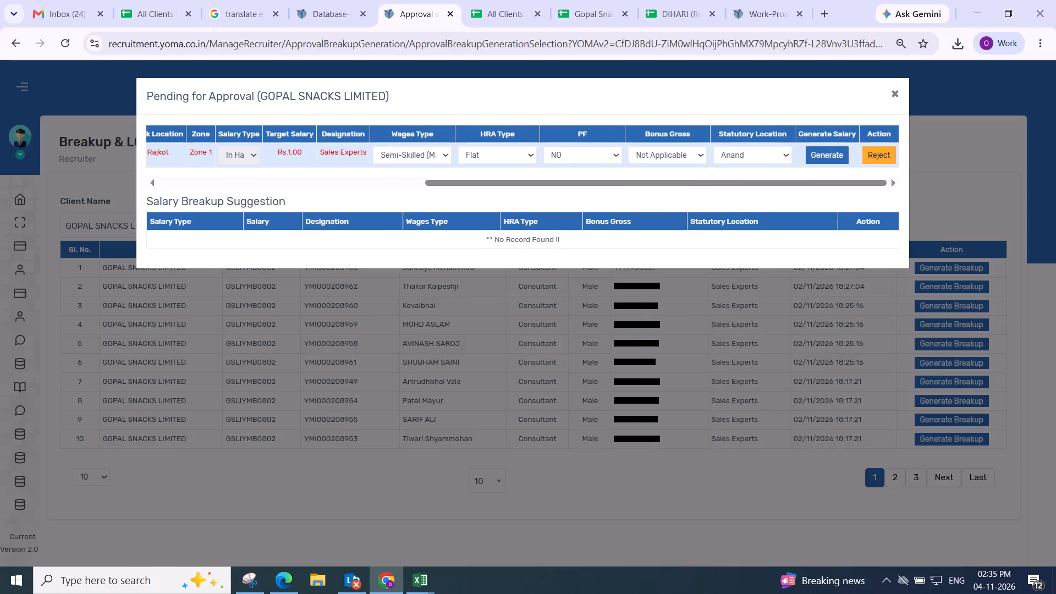
# Adjust the Rajkot employee's gross components, set Basic to 1, and save the salary breakup.
pyautogui.click(353, 212)
pyautogui.moveTo(342, 239); pyautogui.dragTo(264, 240)
pyautogui.press('1')
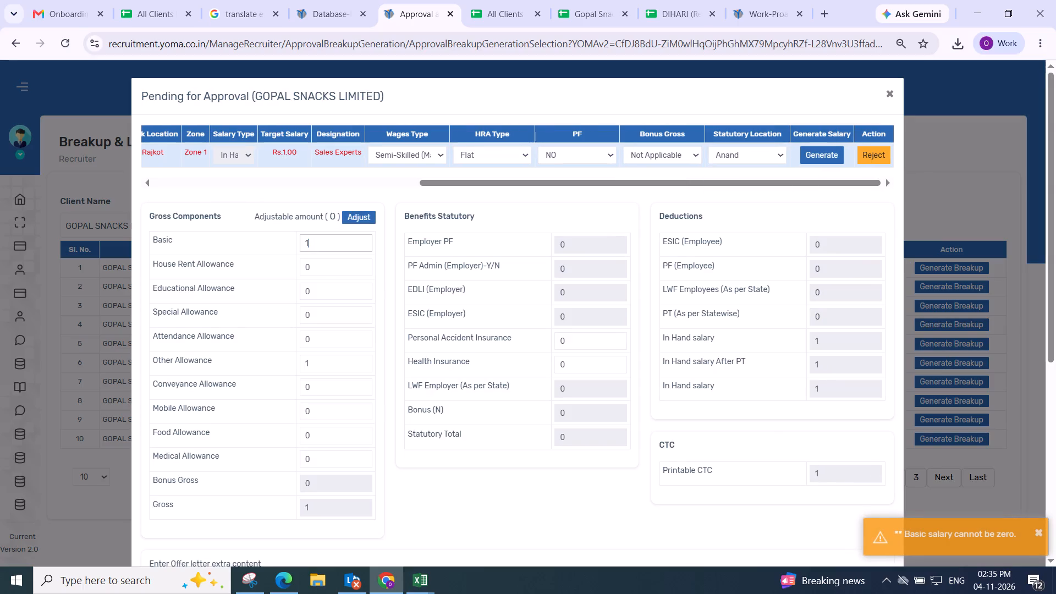
pyautogui.click(385, 229)
pyautogui.scroll(-2, 384, 229)
pyautogui.click(580, 170)
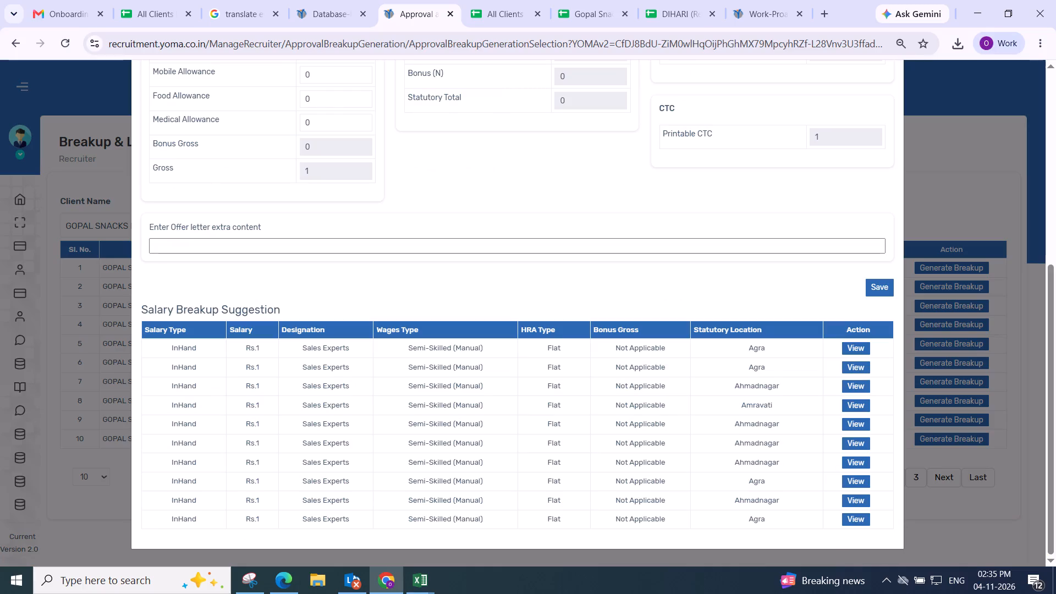
pyautogui.click(872, 287)
pyautogui.click(569, 385)
# Open the breakup for the Gandhinagar (GJ) employee and set wages type Semi-Skilled (Manual), HRA type Flat and PF NO.
pyautogui.scroll(3, 561, 367)
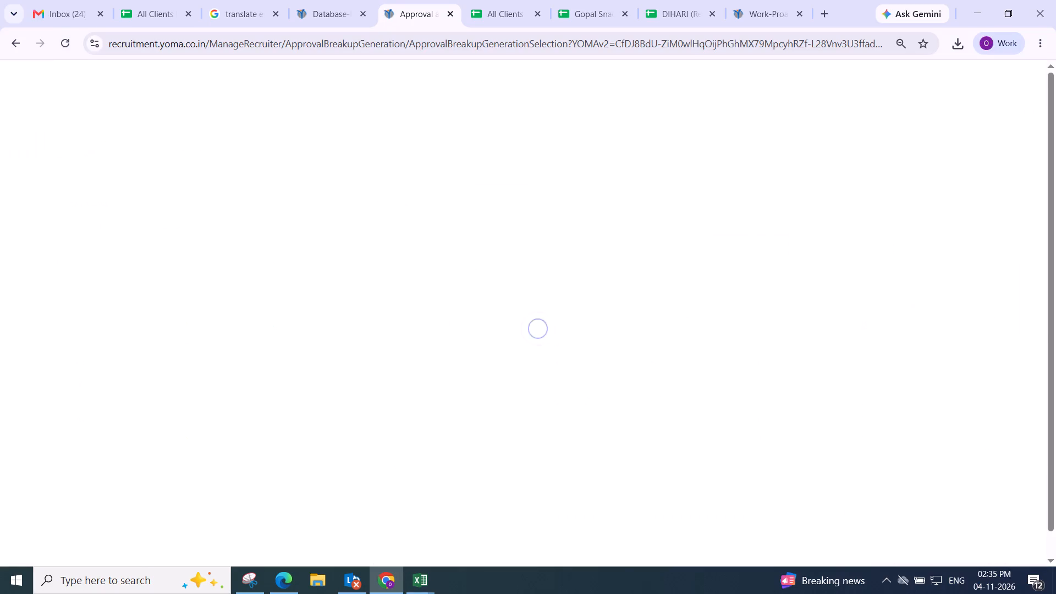
pyautogui.scroll(3, 671, 284)
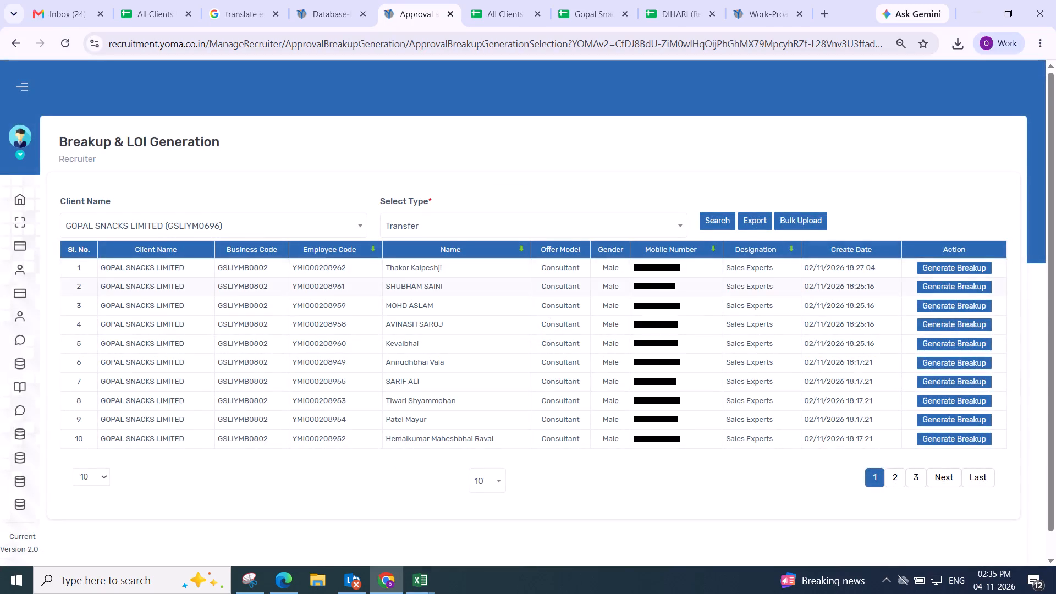
pyautogui.click(956, 266)
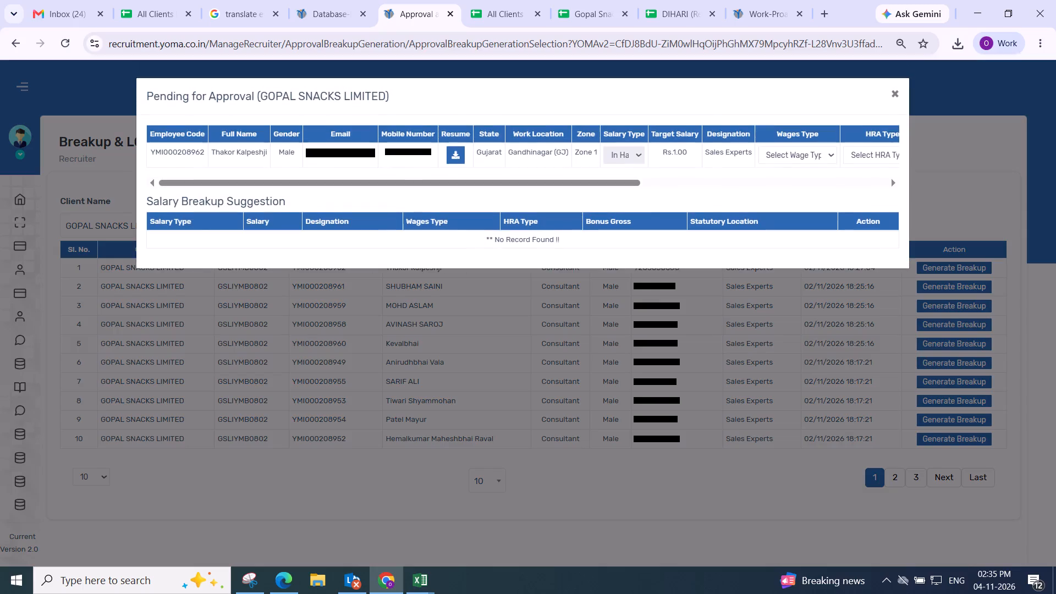
pyautogui.moveTo(300, 183); pyautogui.dragTo(916, 164)
pyautogui.click(403, 155)
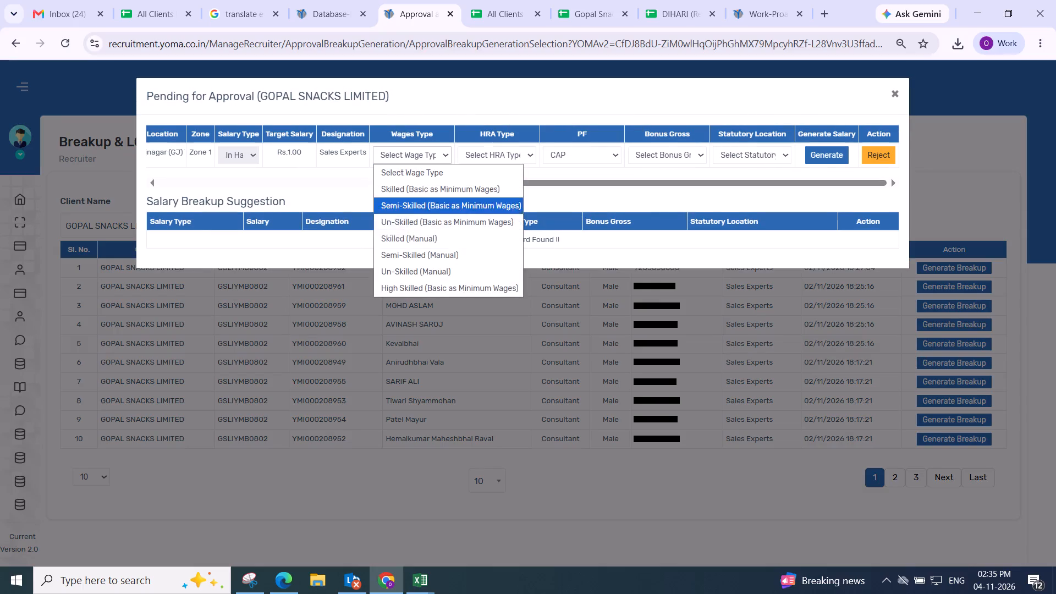
pyautogui.click(417, 244)
pyautogui.click(408, 154)
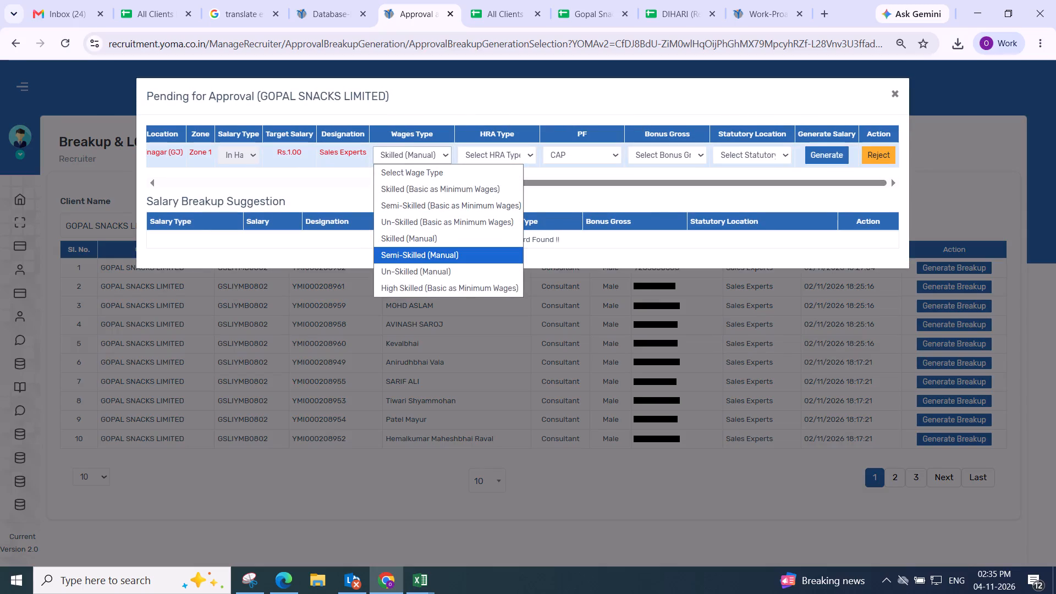
pyautogui.moveTo(424, 261); pyautogui.dragTo(426, 251)
pyautogui.click(497, 152)
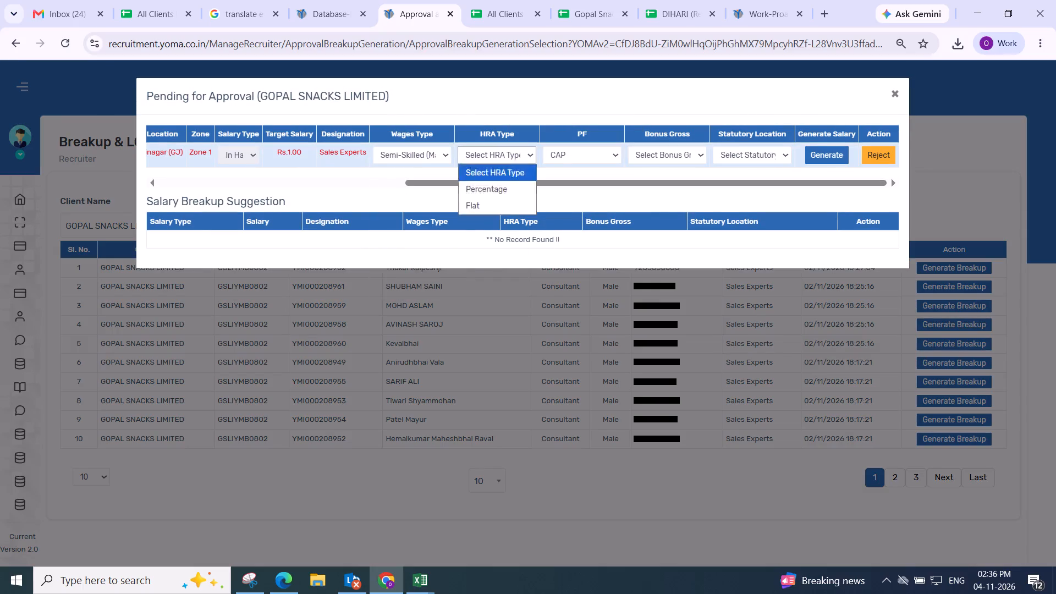
pyautogui.click(495, 206)
pyautogui.click(574, 165)
pyautogui.click(585, 156)
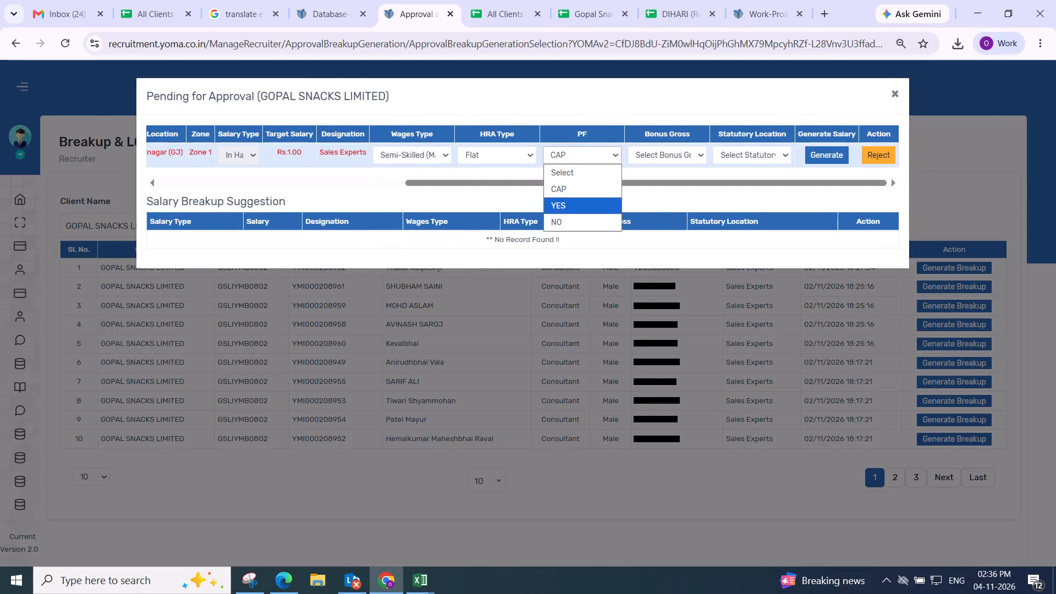
pyautogui.click(580, 221)
# Set Bonus Gross to Not Applicable and statutory location to Bardoli, and generate the Gandhinagar employee's salary.
pyautogui.click(652, 156)
pyautogui.moveTo(656, 221); pyautogui.dragTo(651, 219)
pyautogui.click(732, 155)
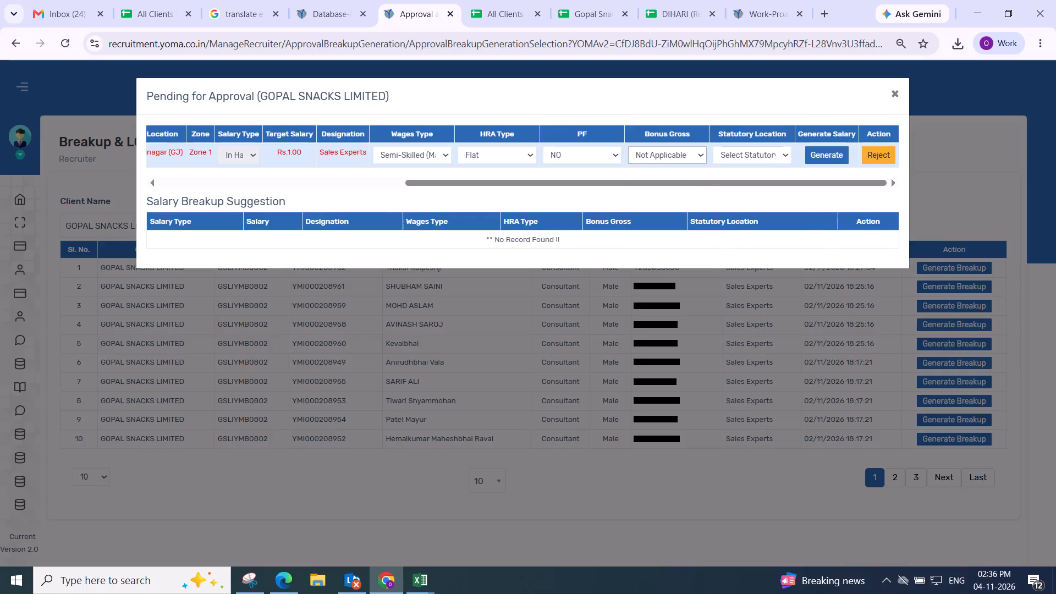
pyautogui.click(733, 221)
pyautogui.click(826, 155)
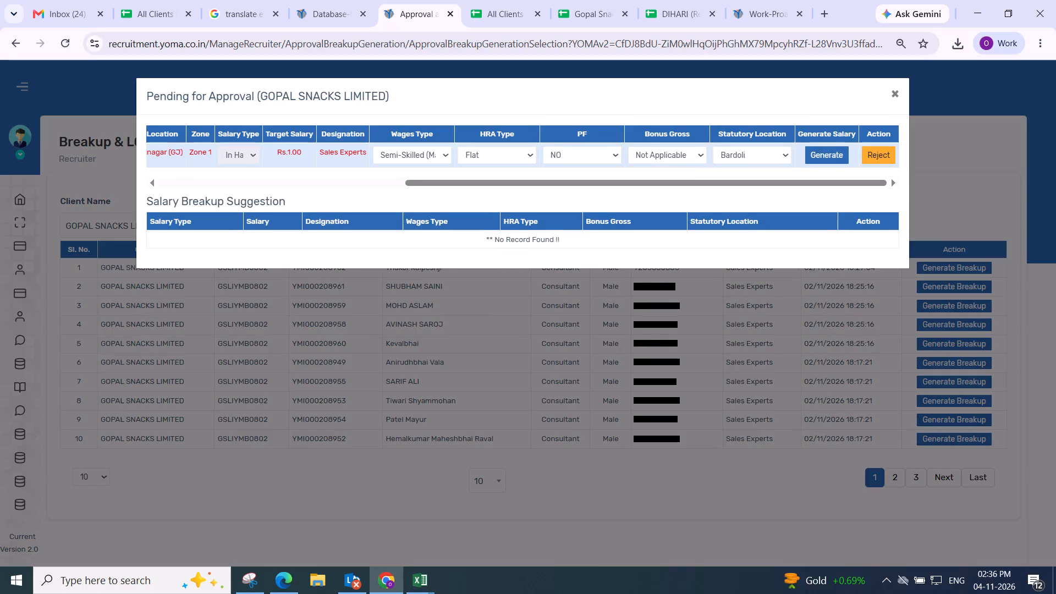
# Adjust the Gandhinagar employee's gross components, set Basic to 1, and save the salary breakup.
pyautogui.click(356, 217)
pyautogui.moveTo(344, 236); pyautogui.dragTo(294, 229)
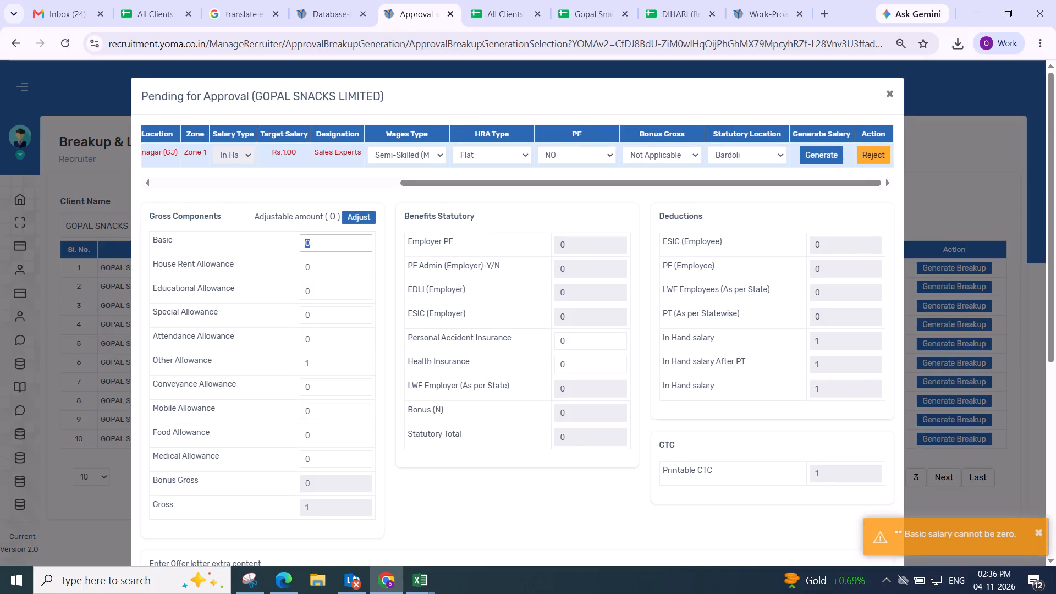
pyautogui.press('1')
pyautogui.click(394, 234)
pyautogui.click(393, 233)
pyautogui.scroll(-3, 390, 233)
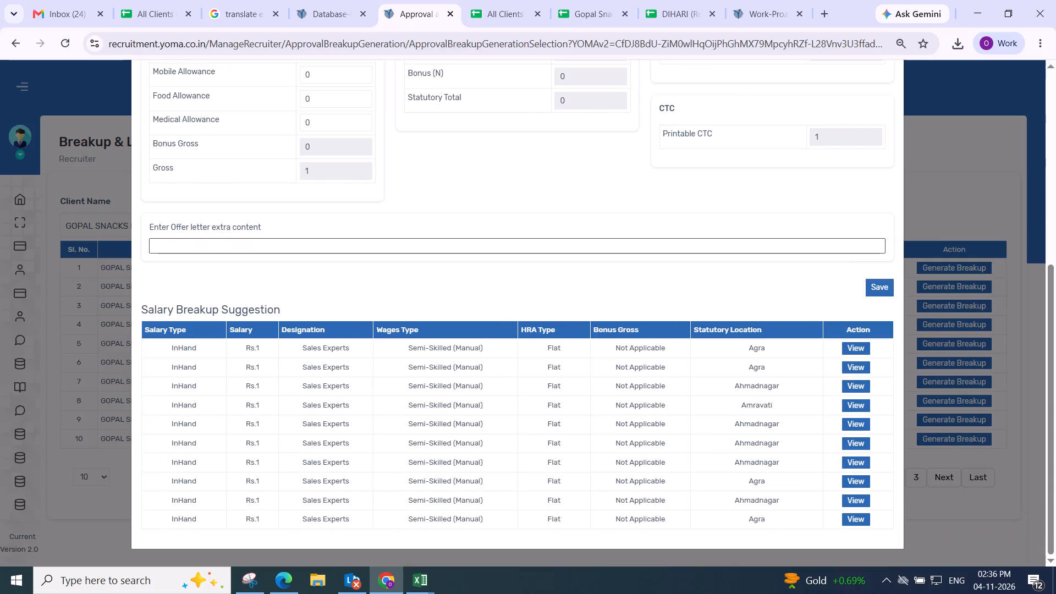
pyautogui.click(585, 226)
pyautogui.click(880, 287)
pyautogui.click(571, 382)
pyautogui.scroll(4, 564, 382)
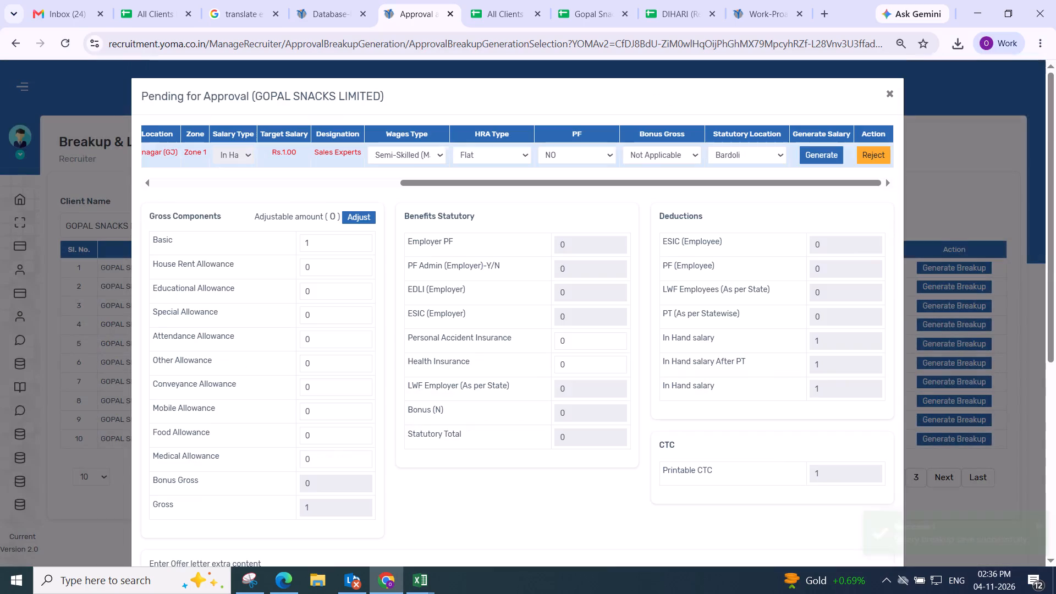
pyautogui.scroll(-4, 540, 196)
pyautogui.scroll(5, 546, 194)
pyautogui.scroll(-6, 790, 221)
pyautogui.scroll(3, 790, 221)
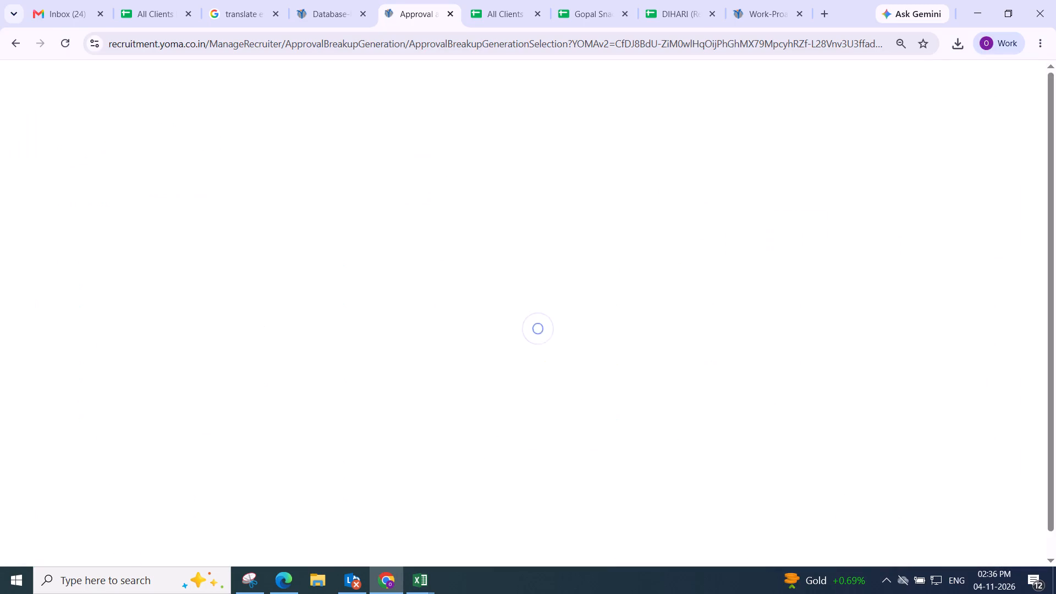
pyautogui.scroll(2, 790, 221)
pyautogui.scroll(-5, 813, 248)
# Open the breakup for the Bijnor employee and set wages type Semi-Skilled (Manual), HRA type Flat and PF NO.
pyautogui.click(953, 245)
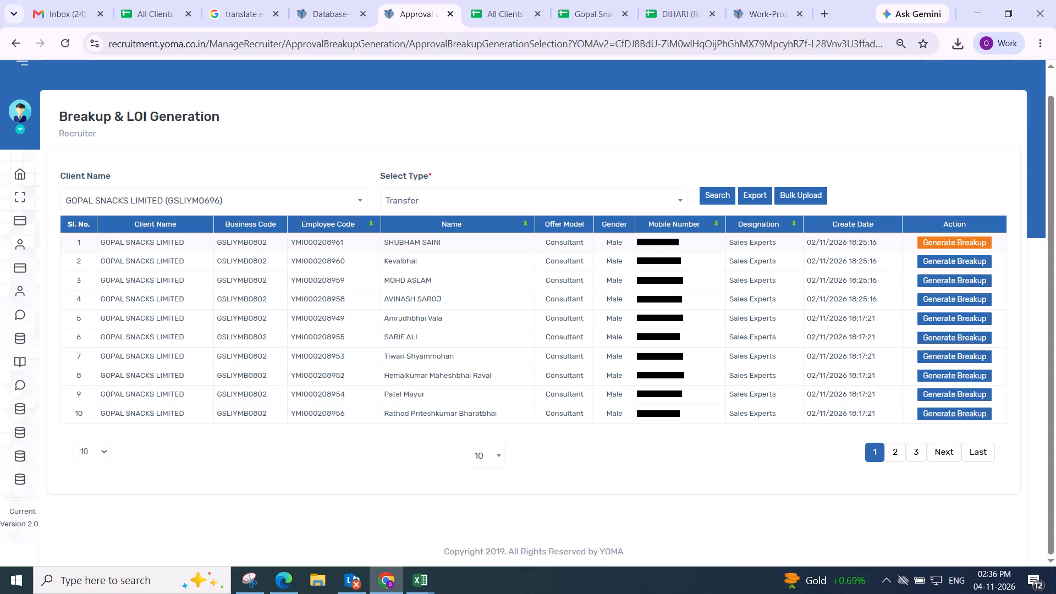
pyautogui.moveTo(377, 183); pyautogui.dragTo(948, 188)
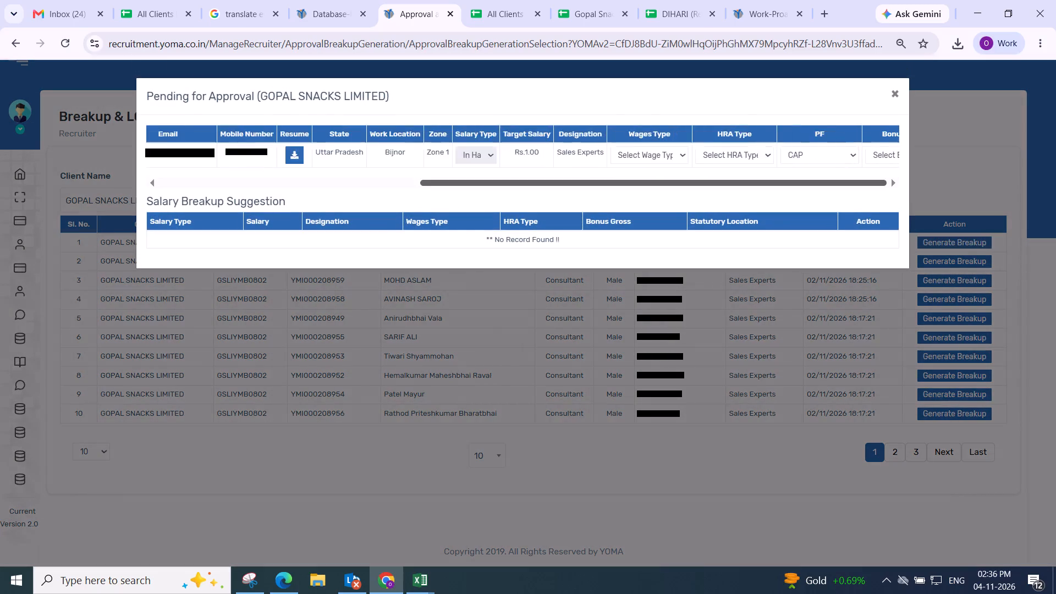
pyautogui.moveTo(948, 188); pyautogui.dragTo(987, 170)
pyautogui.click(415, 154)
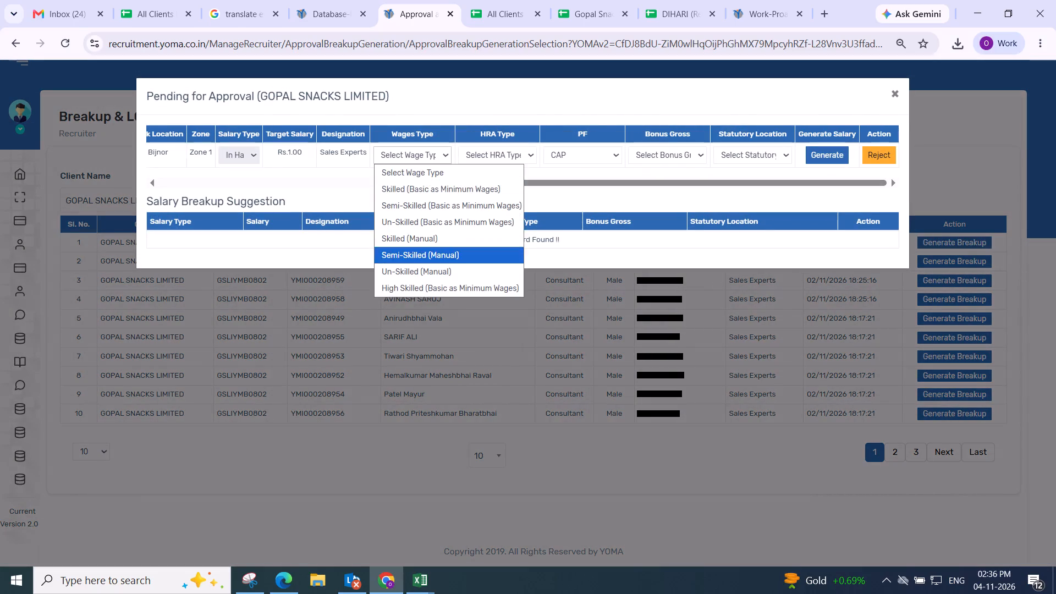
pyautogui.click(423, 256)
pyautogui.click(499, 157)
pyautogui.click(497, 200)
pyautogui.click(557, 159)
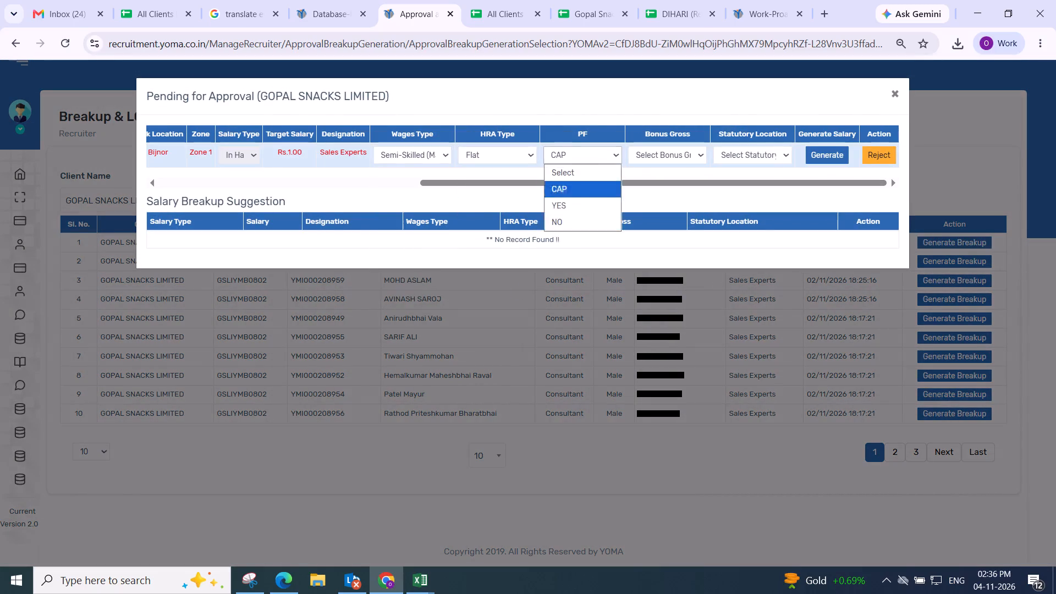
pyautogui.click(569, 219)
# Set Bonus Gross to Not Applicable and statutory location to Ayodhya, and generate the Bijnor employee's salary.
pyautogui.click(660, 161)
pyautogui.click(659, 218)
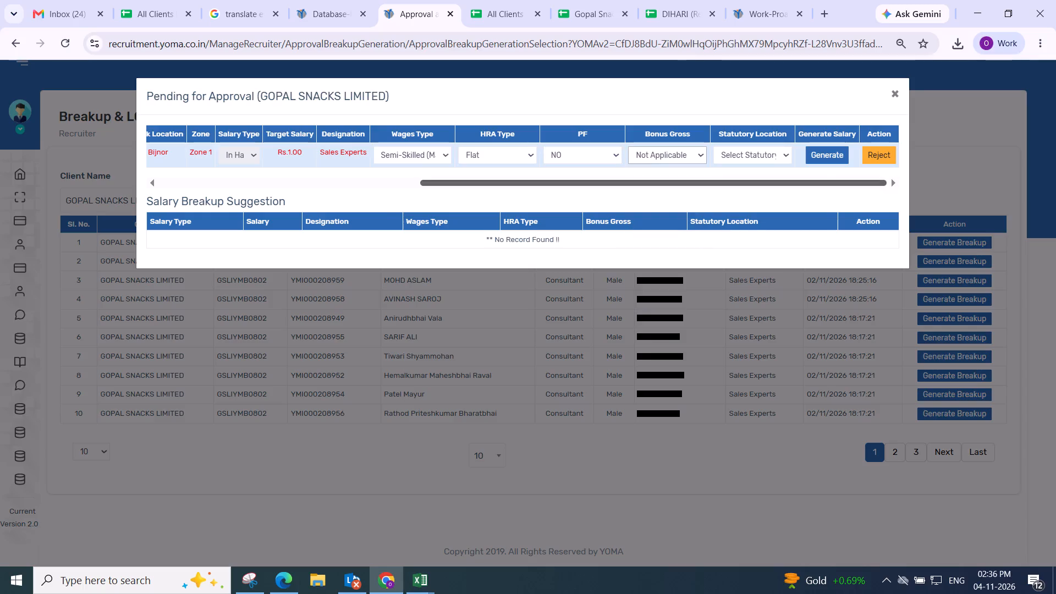
pyautogui.click(739, 157)
pyautogui.click(740, 233)
pyautogui.click(821, 158)
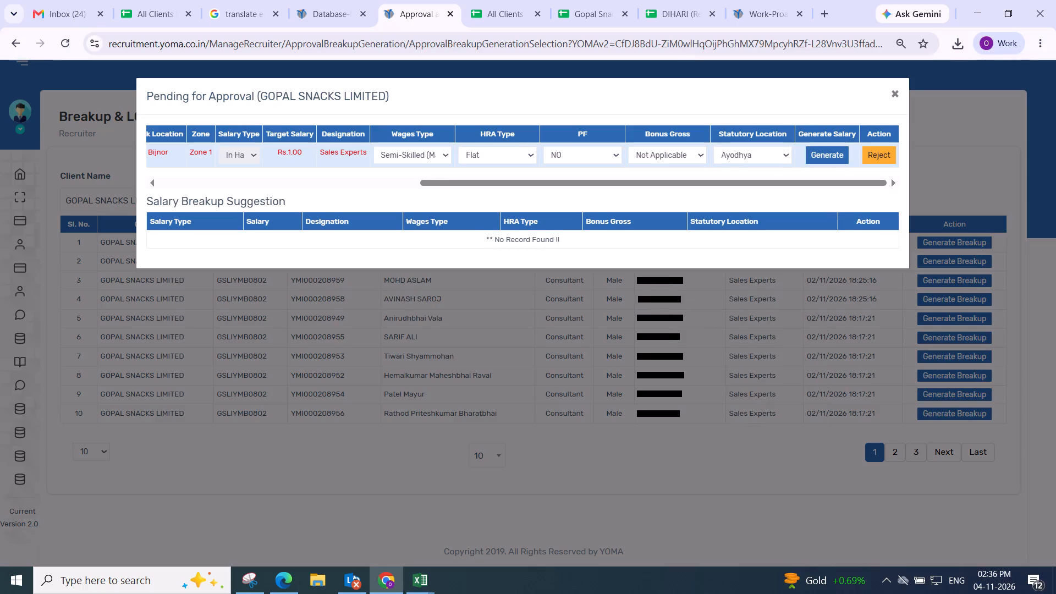
# Set Basic to 1 in the Bijnor employee's gross components and save the salary breakup.
pyautogui.moveTo(340, 246); pyautogui.dragTo(301, 231)
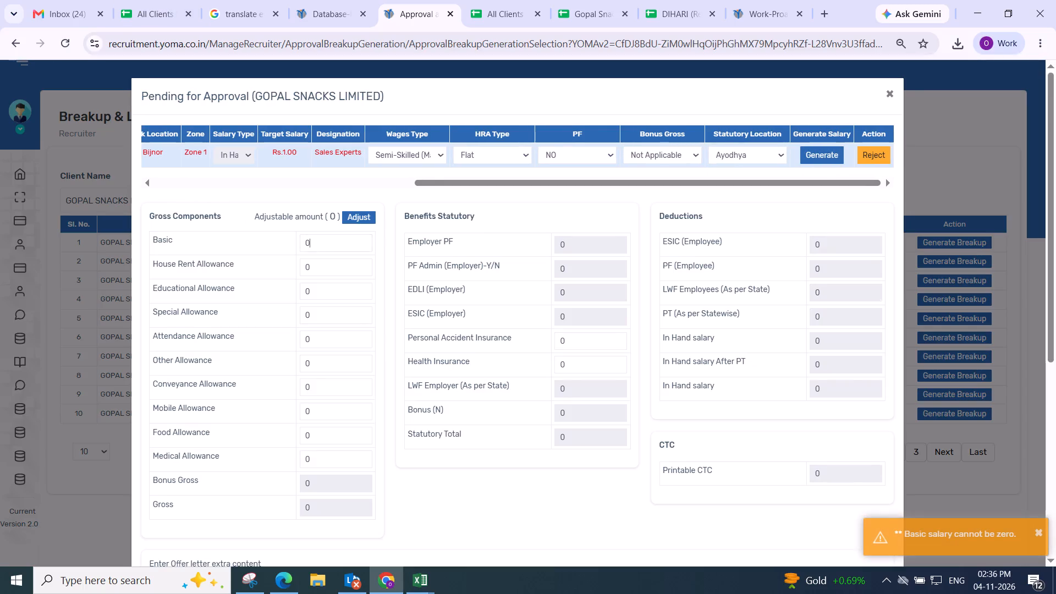
pyautogui.moveTo(301, 231); pyautogui.dragTo(274, 231)
pyautogui.press('1')
pyautogui.click(394, 238)
pyautogui.scroll(-3, 393, 239)
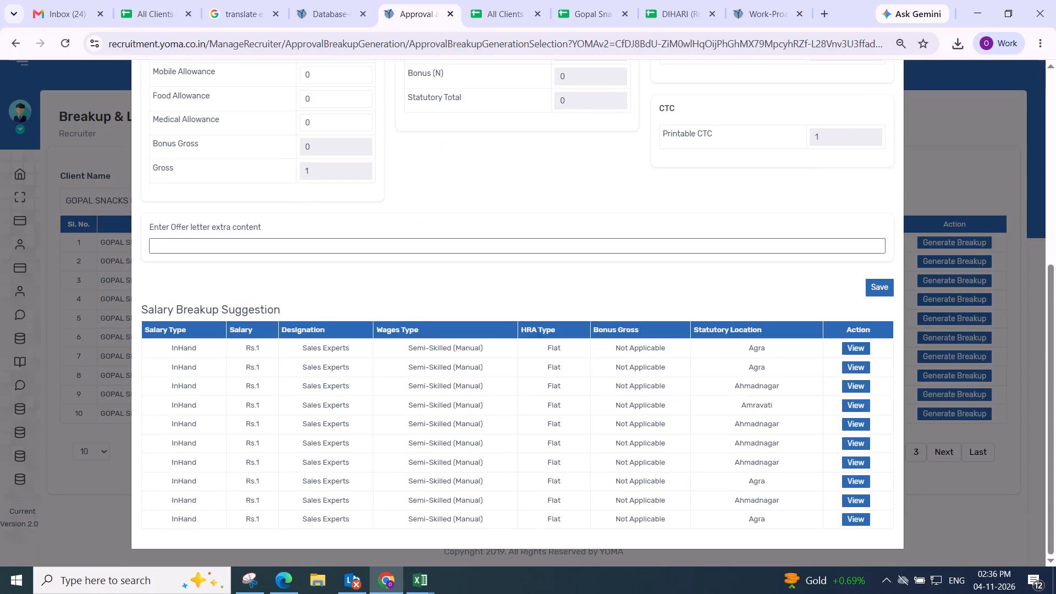
pyautogui.moveTo(519, 232); pyautogui.dragTo(528, 232)
pyautogui.click(873, 285)
pyautogui.click(536, 388)
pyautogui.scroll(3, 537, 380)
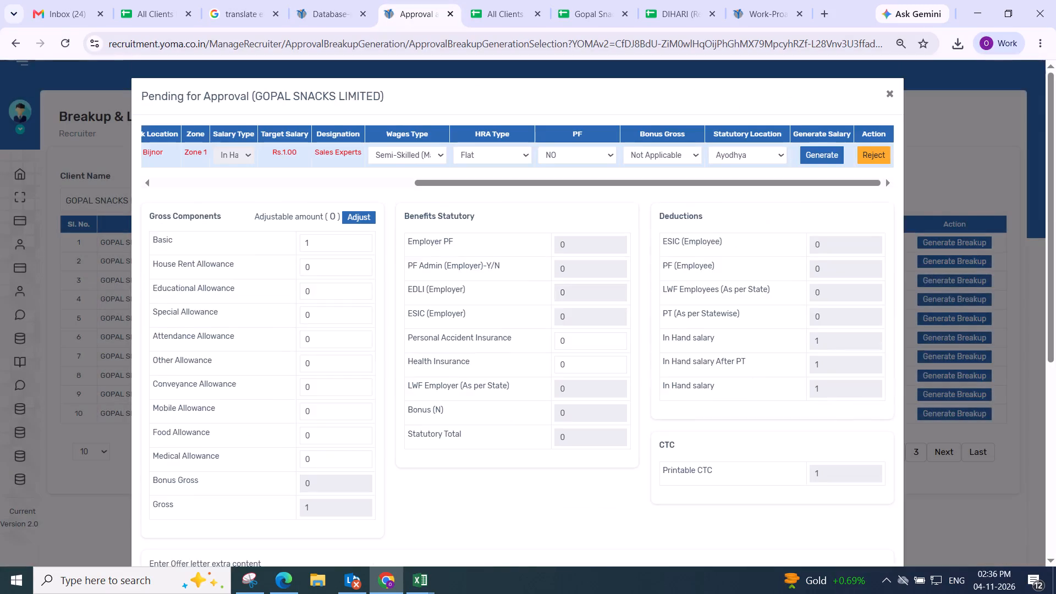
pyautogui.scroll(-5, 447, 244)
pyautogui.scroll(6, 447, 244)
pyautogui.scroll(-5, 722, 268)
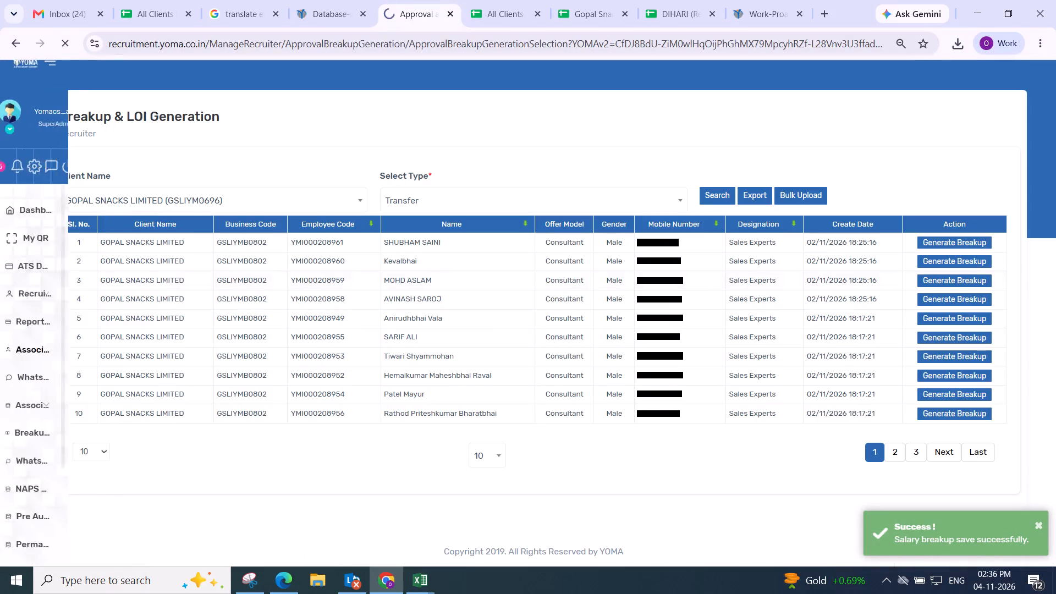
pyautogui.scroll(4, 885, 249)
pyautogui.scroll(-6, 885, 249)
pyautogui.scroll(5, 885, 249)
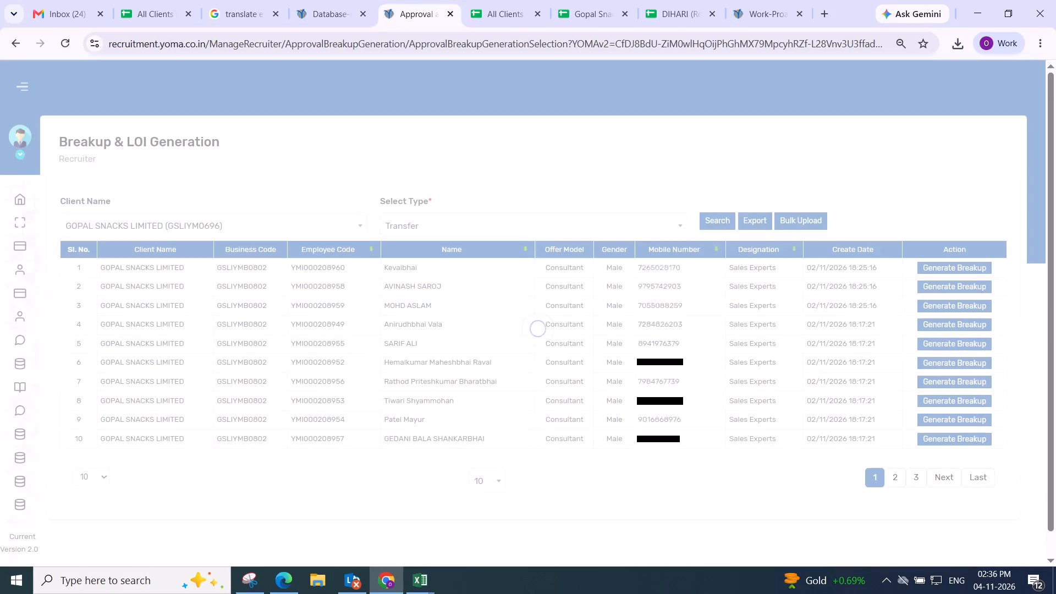
# Open the breakup for the Surendranagar Dudhrej employee and set wages type Semi-Skilled (Manual), HRA type Flat and PF NO.
pyautogui.click(953, 268)
pyautogui.moveTo(325, 184); pyautogui.dragTo(1017, 212)
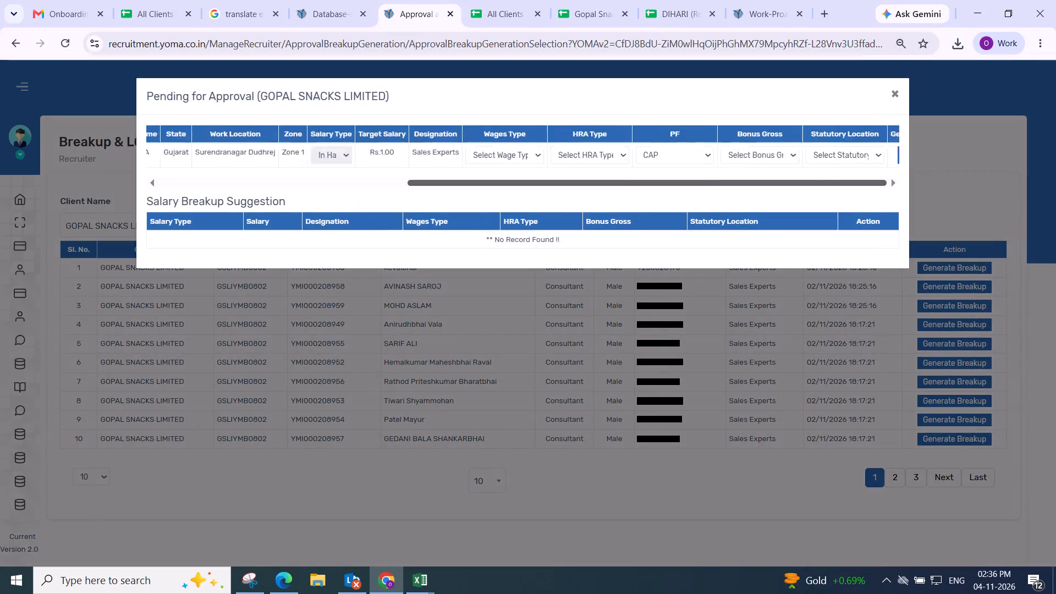
pyautogui.moveTo(1017, 212); pyautogui.dragTo(996, 211)
pyautogui.click(412, 158)
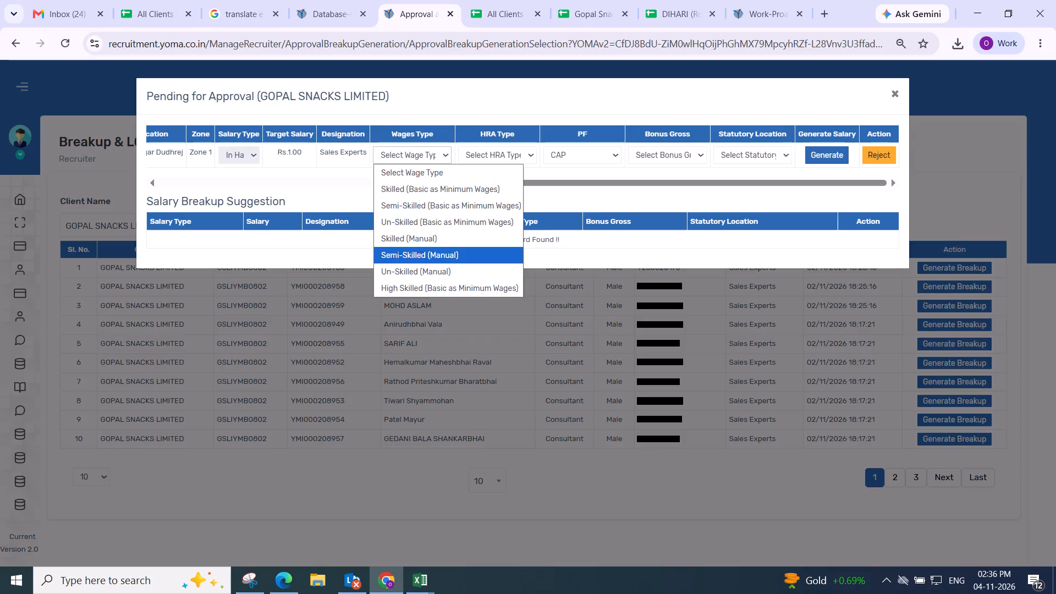
pyautogui.click(424, 255)
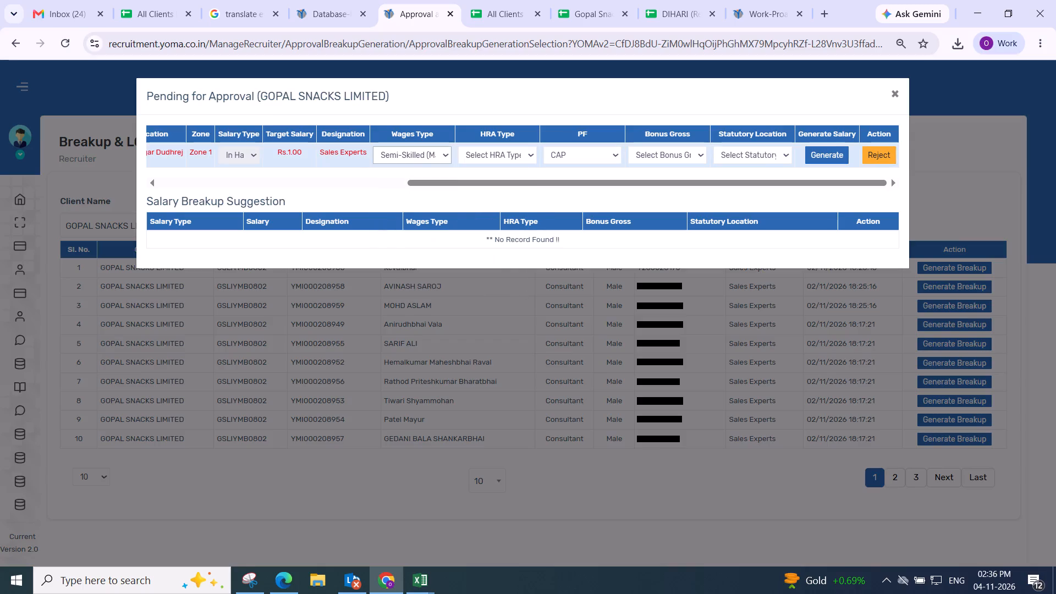
pyautogui.click(475, 154)
pyautogui.click(492, 208)
pyautogui.click(584, 148)
pyautogui.click(589, 241)
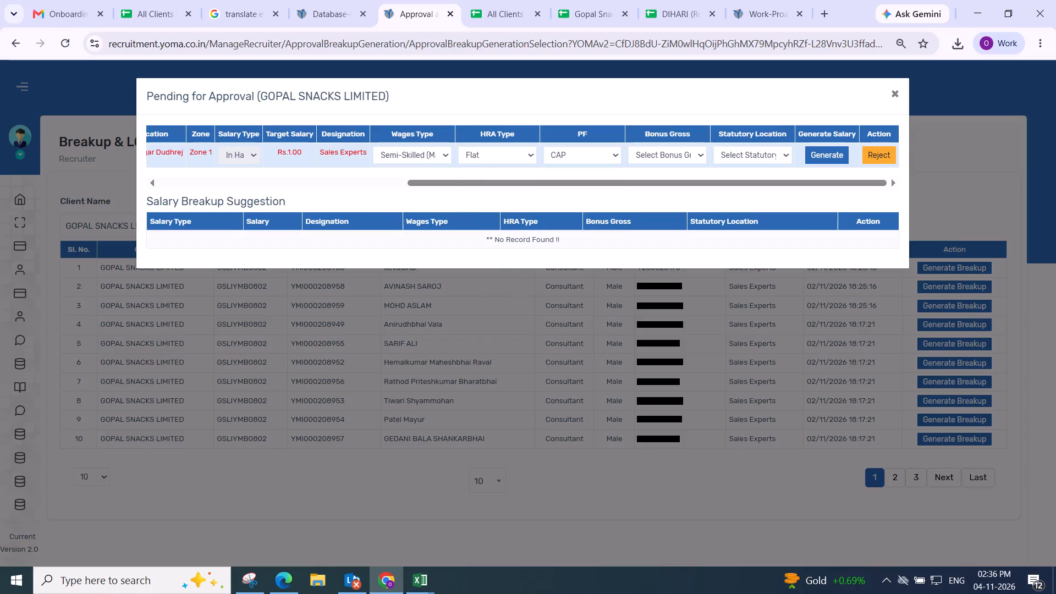
pyautogui.click(582, 152)
pyautogui.click(580, 225)
# Set Bonus Gross to Not Applicable and statutory location to Bardoli, and generate the Surendranagar Dudhrej employee's salary.
pyautogui.click(648, 157)
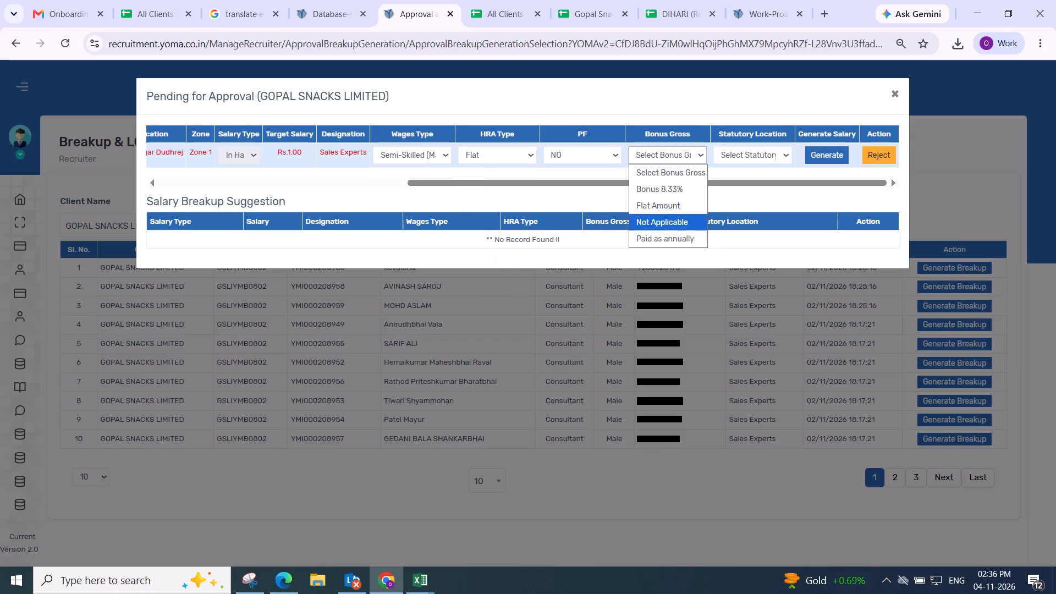
pyautogui.click(656, 230)
pyautogui.moveTo(751, 157); pyautogui.dragTo(751, 165)
pyautogui.click(749, 216)
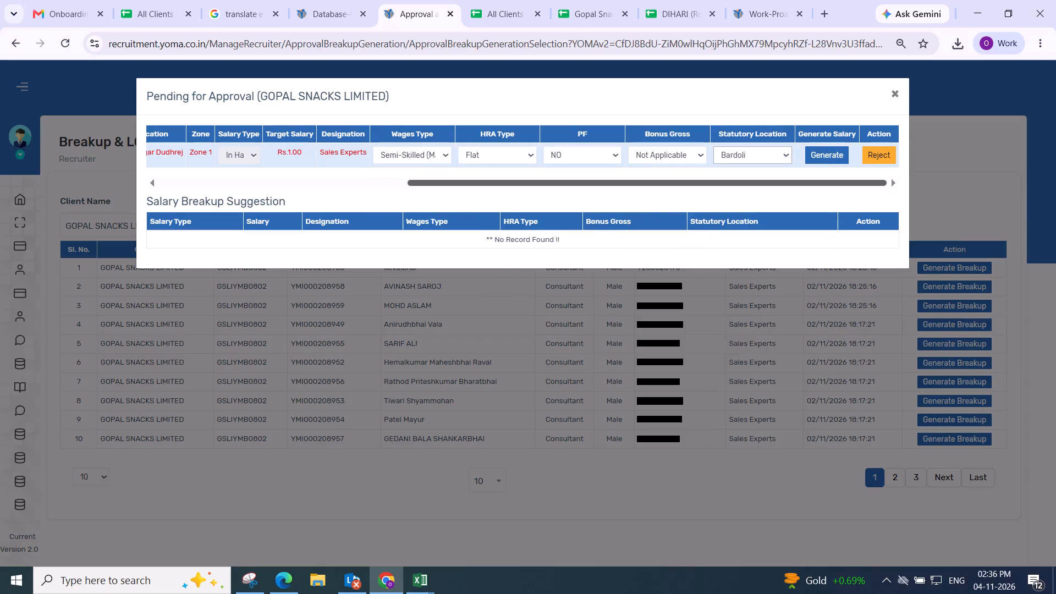
pyautogui.click(809, 155)
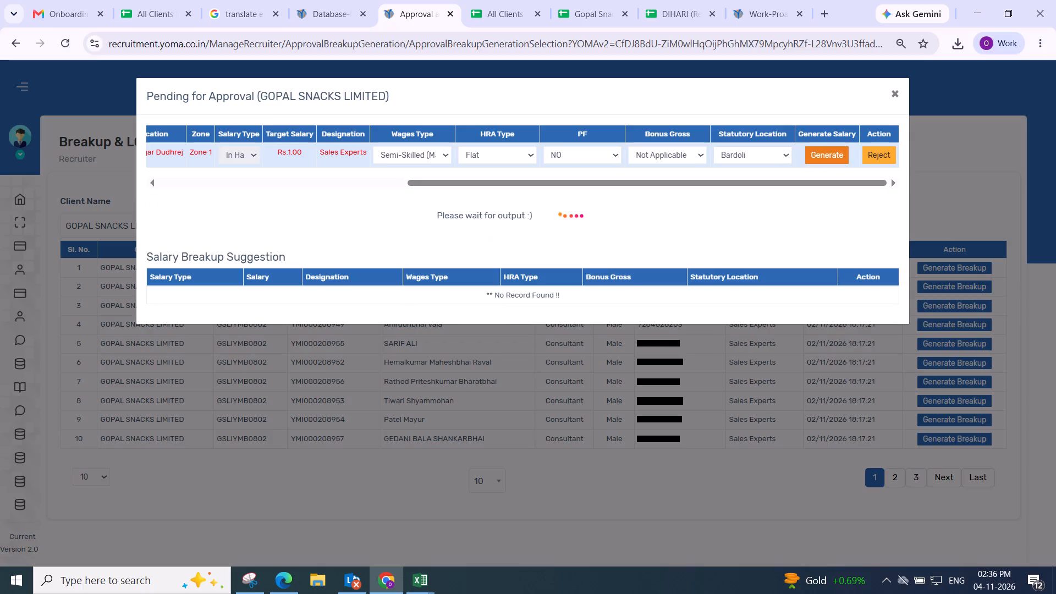
# Set Basic to 1 in the Surendranagar Dudhrej employee's gross components and save the salary breakup.
pyautogui.moveTo(332, 242); pyautogui.dragTo(273, 227)
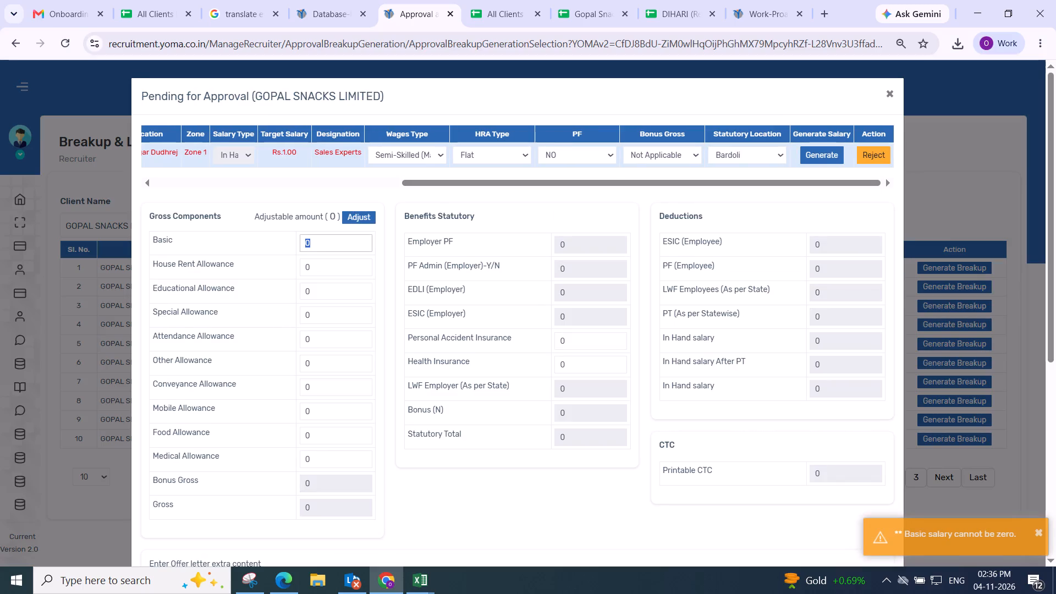
pyautogui.press('1')
pyautogui.click(385, 229)
pyautogui.scroll(-1, 387, 227)
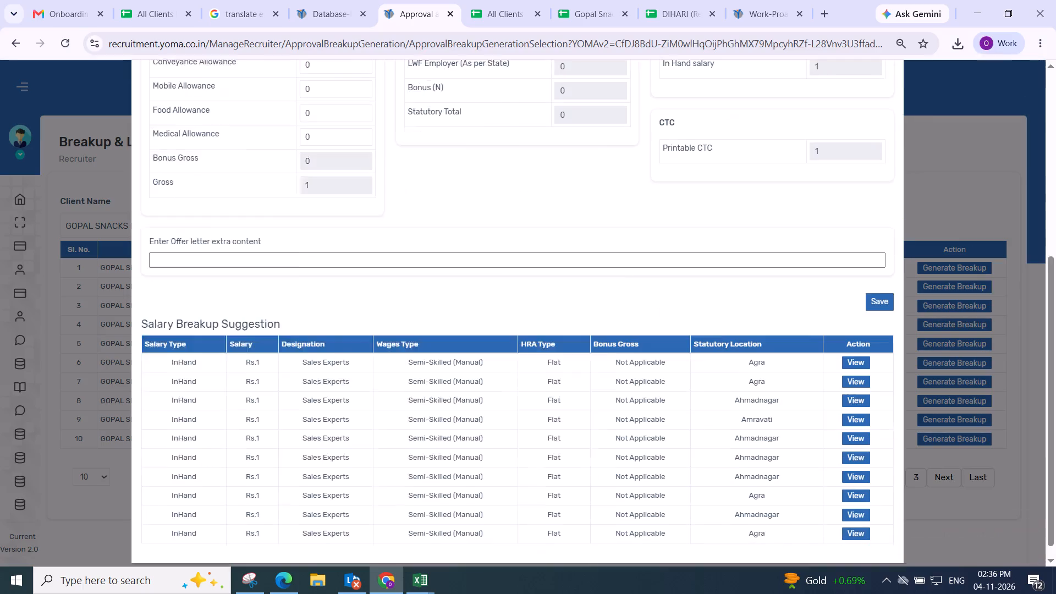
pyautogui.moveTo(532, 195); pyautogui.dragTo(547, 197)
pyautogui.click(886, 287)
pyautogui.click(572, 392)
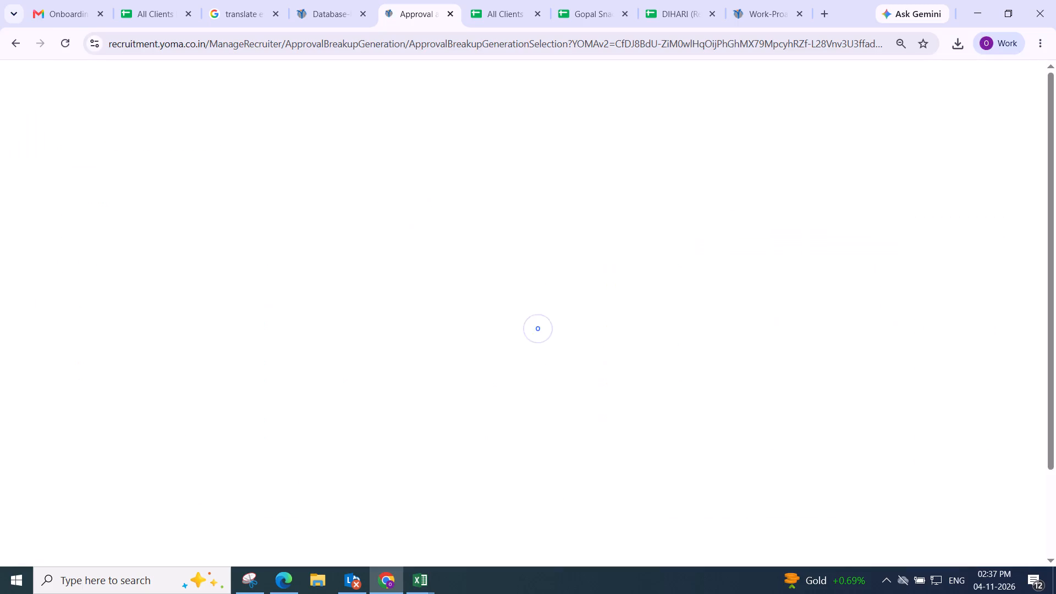
# Open the breakup for the Pratapgarh City employee and set wages type Semi-Skilled (Manual), HRA type Flat and PF NO.
pyautogui.scroll(3, 527, 365)
pyautogui.scroll(-5, 592, 360)
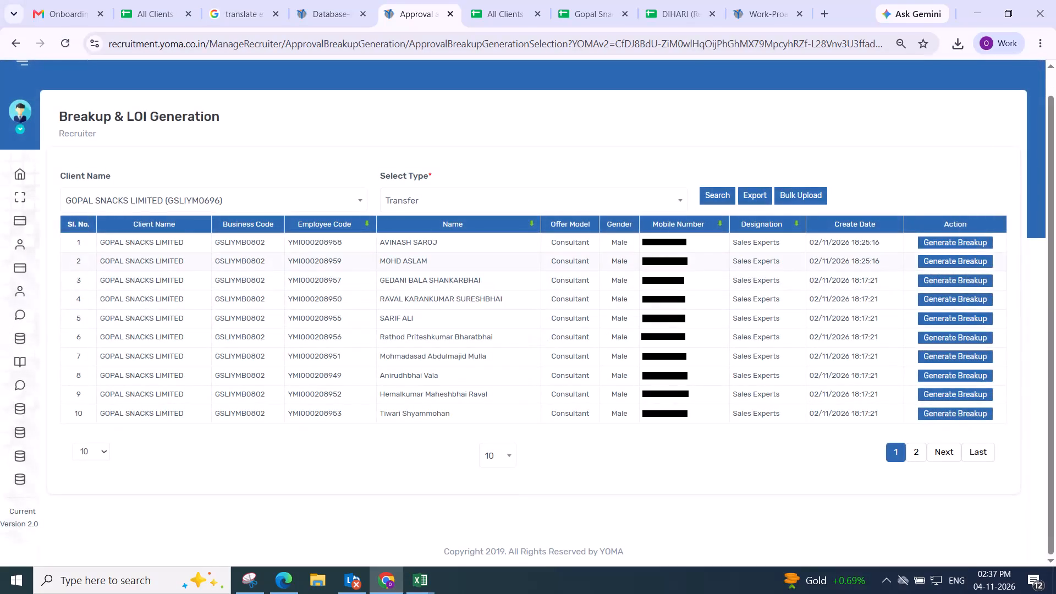
pyautogui.click(932, 241)
pyautogui.moveTo(291, 185); pyautogui.dragTo(408, 185)
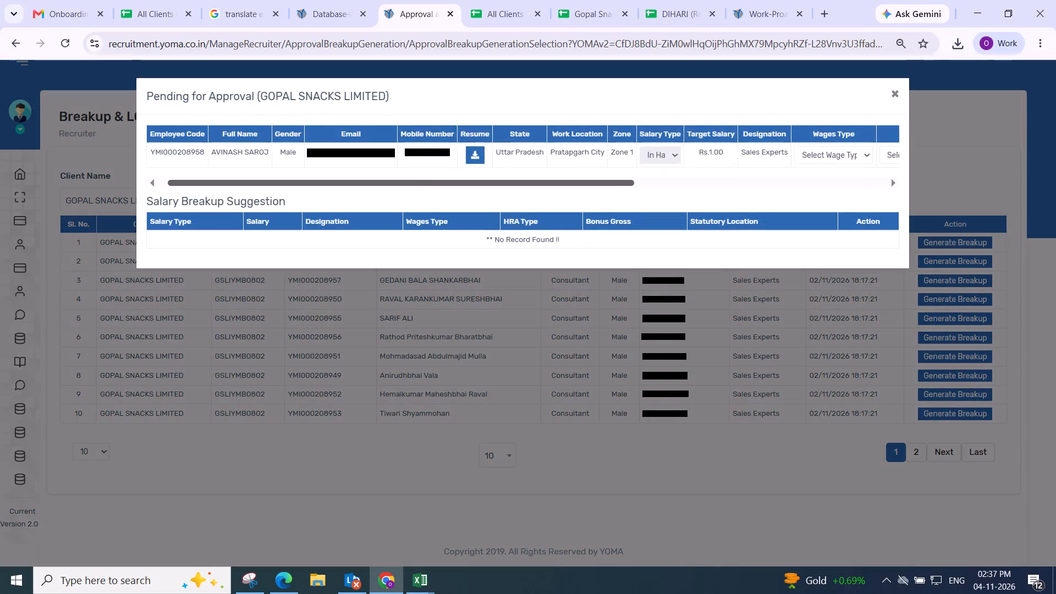
pyautogui.moveTo(408, 185); pyautogui.dragTo(945, 178)
pyautogui.click(420, 155)
pyautogui.click(428, 249)
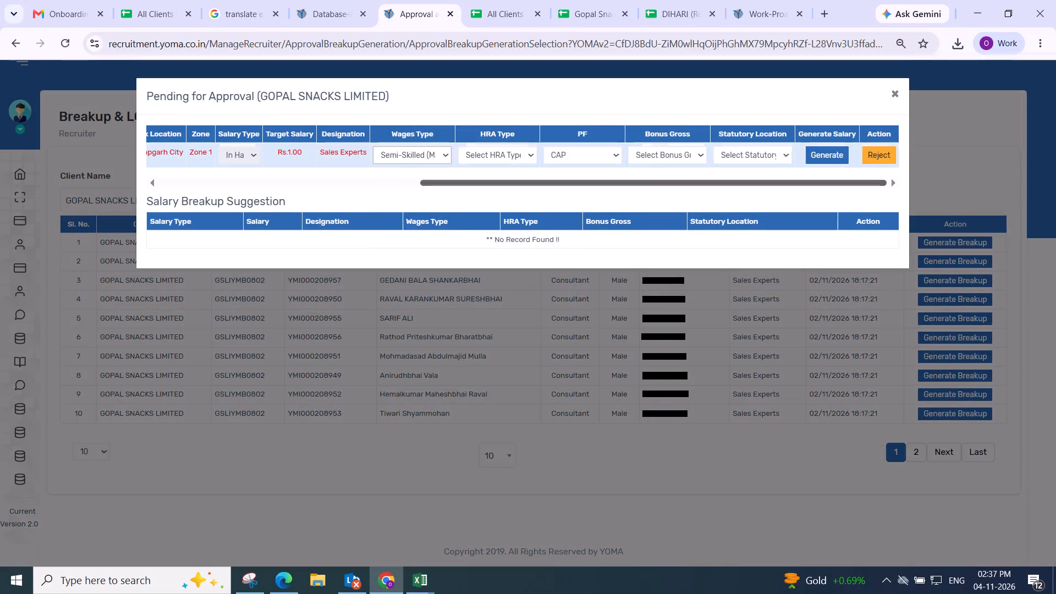
pyautogui.click(492, 151)
pyautogui.click(492, 204)
pyautogui.click(555, 151)
pyautogui.click(584, 227)
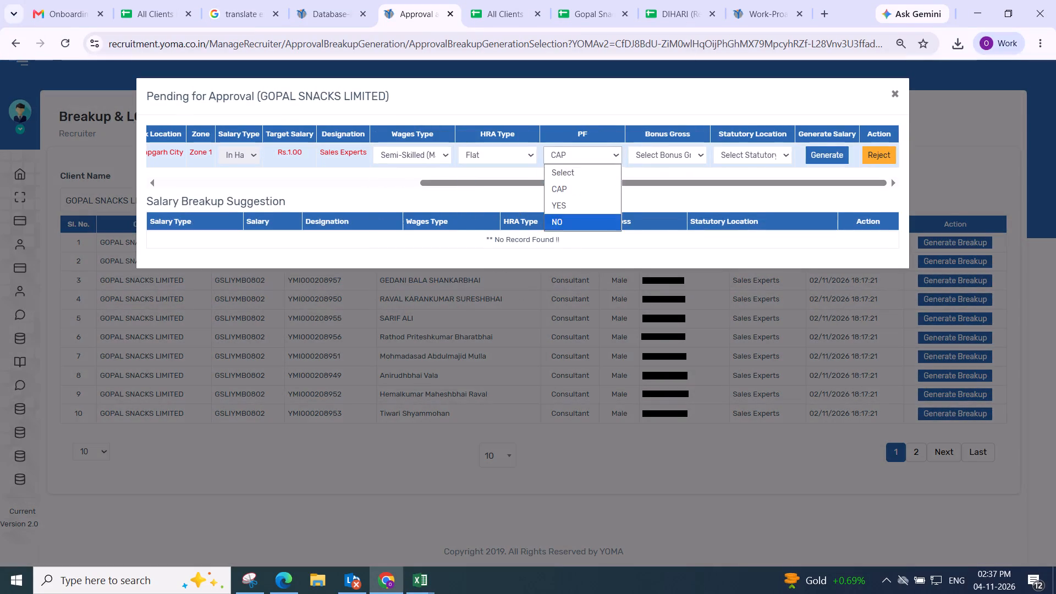
# Set Bonus Gross to Not Applicable and statutory location to Amroha, and generate the Pratapgarh City employee's salary.
pyautogui.click(667, 152)
pyautogui.click(677, 228)
pyautogui.click(745, 156)
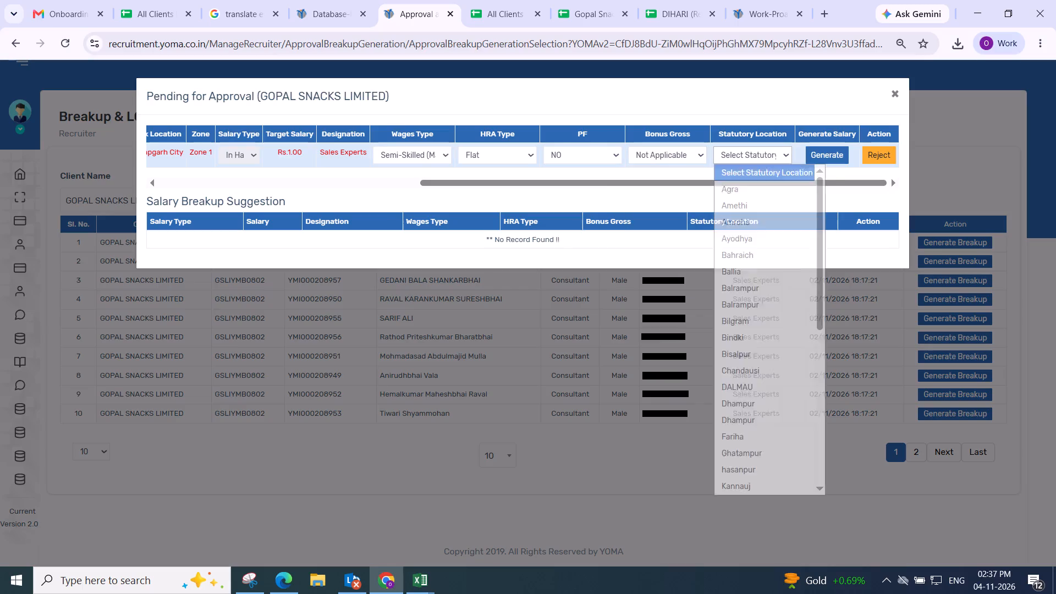
pyautogui.click(739, 226)
pyautogui.click(816, 149)
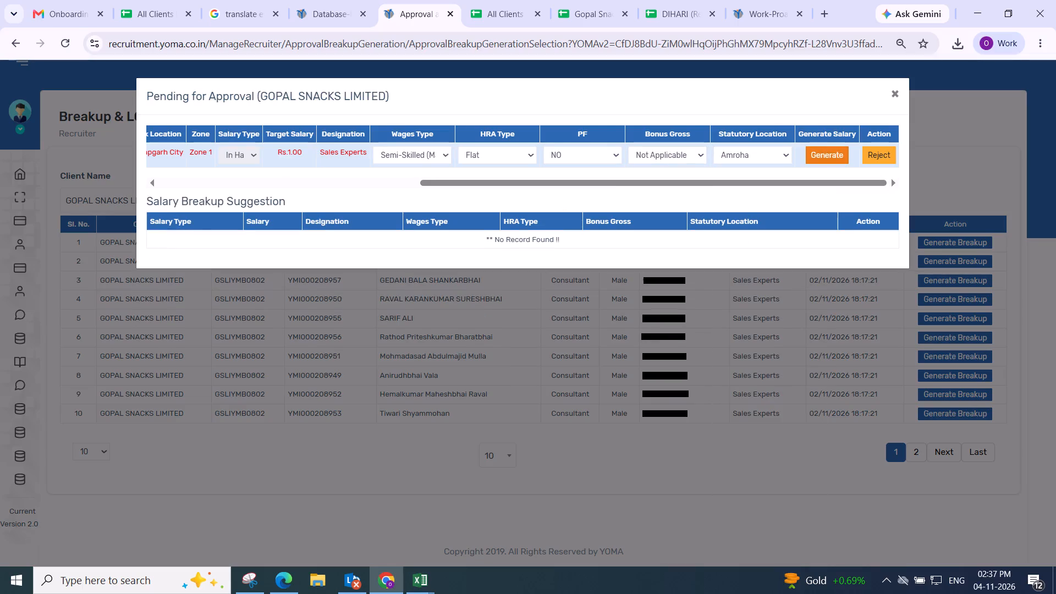
# Set Basic to 1 in the Pratapgarh City employee's gross components and save the salary breakup.
pyautogui.moveTo(314, 245); pyautogui.dragTo(243, 241)
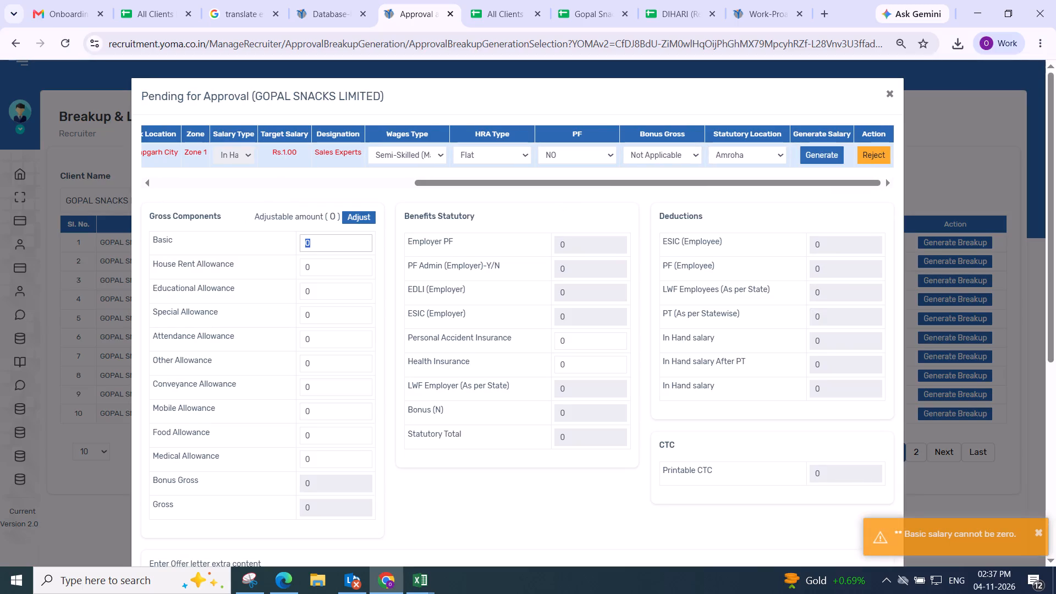
pyautogui.press('1')
pyautogui.click(393, 233)
pyautogui.scroll(-3, 387, 233)
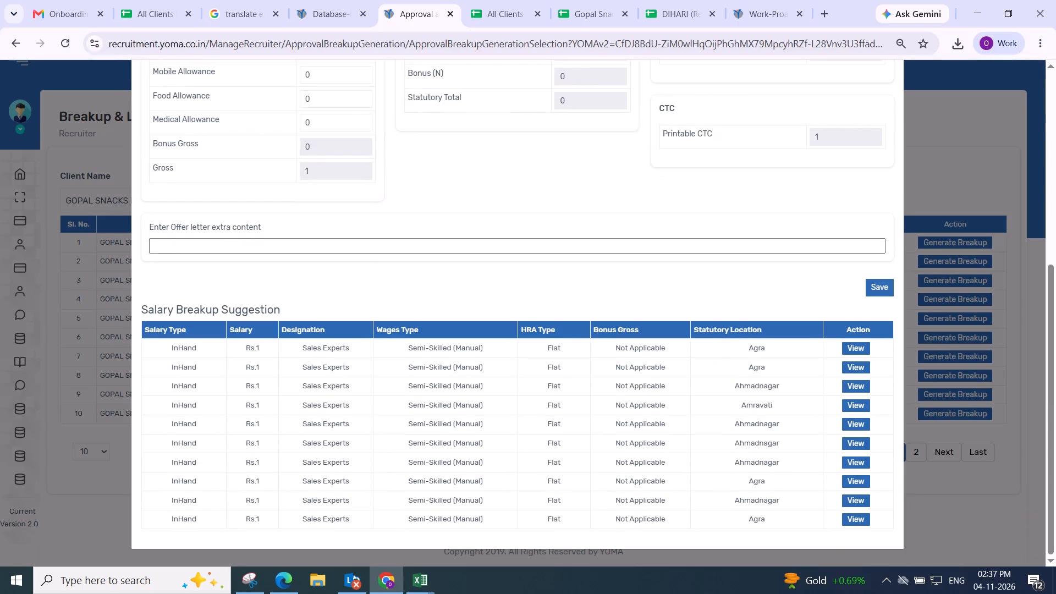
pyautogui.click(507, 180)
pyautogui.click(885, 288)
pyautogui.click(541, 389)
# Open the breakup for the Haridwar employee and set wages type Semi-Skilled (Manual), HRA type Flat and PF NO.
pyautogui.scroll(3, 541, 389)
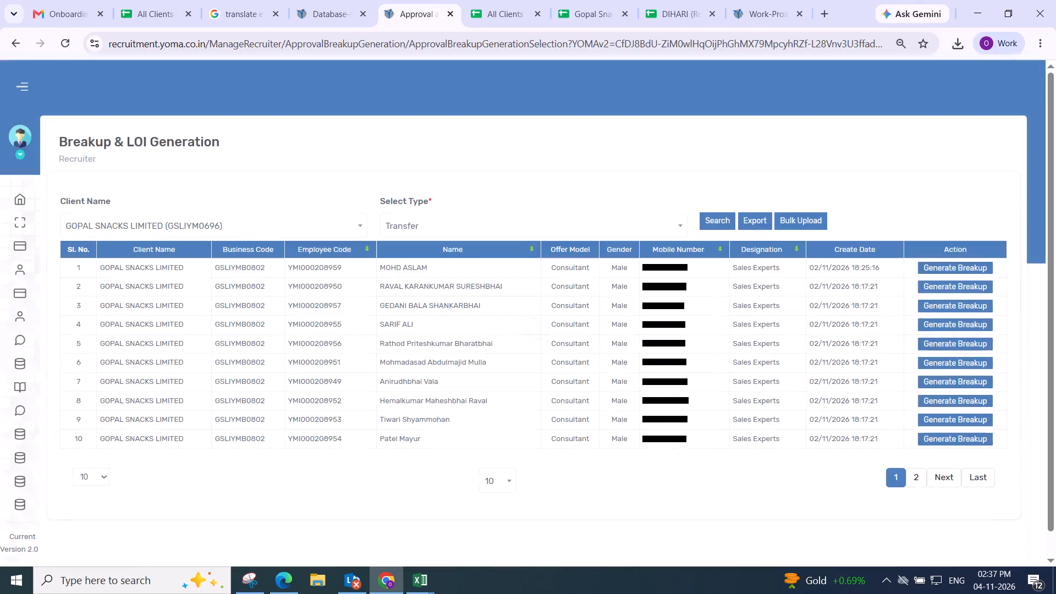
pyautogui.click(935, 268)
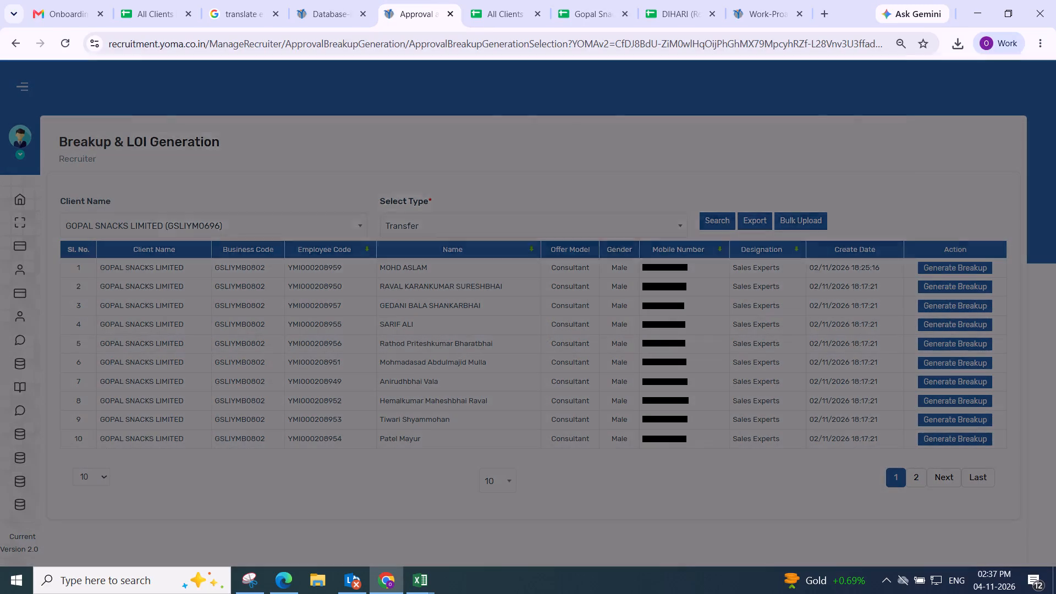
pyautogui.moveTo(440, 178); pyautogui.dragTo(943, 173)
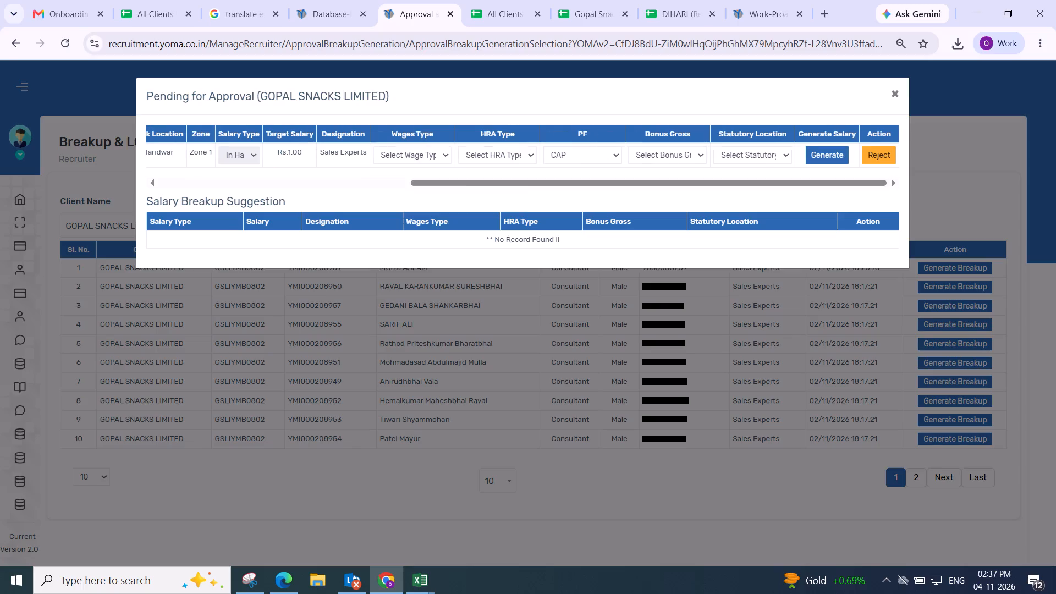
pyautogui.click(413, 152)
pyautogui.click(419, 241)
pyautogui.click(407, 153)
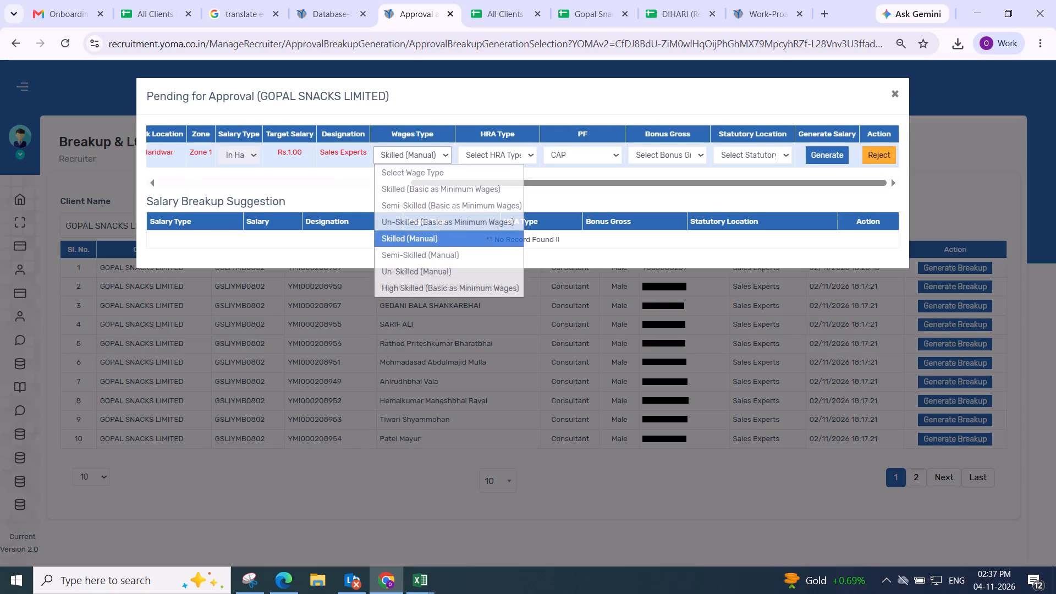
pyautogui.click(416, 254)
pyautogui.moveTo(471, 156); pyautogui.dragTo(474, 165)
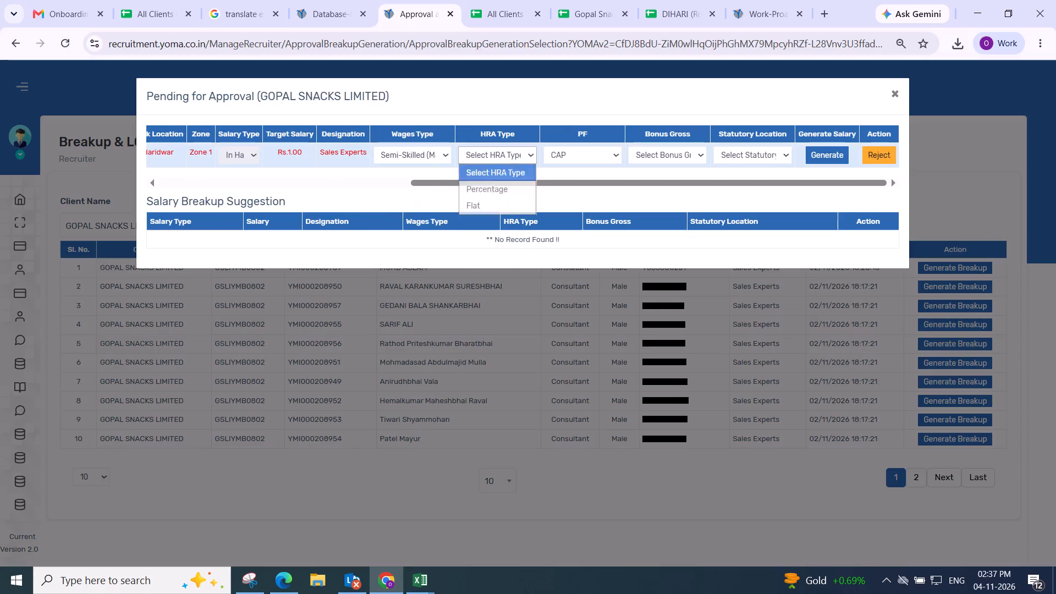
pyautogui.click(476, 206)
pyautogui.click(575, 158)
pyautogui.click(579, 224)
# Set Bonus Gross to Not Applicable and statutory location to Rudrapur, and generate the Haridwar employee's salary.
pyautogui.click(659, 150)
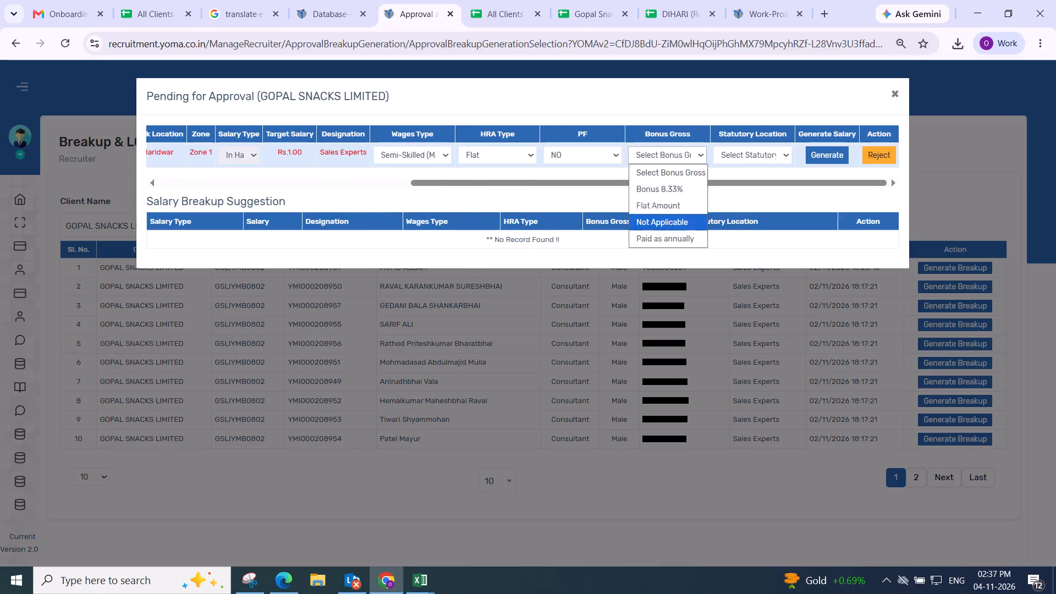
pyautogui.click(673, 223)
pyautogui.click(756, 155)
pyautogui.click(741, 217)
pyautogui.click(836, 156)
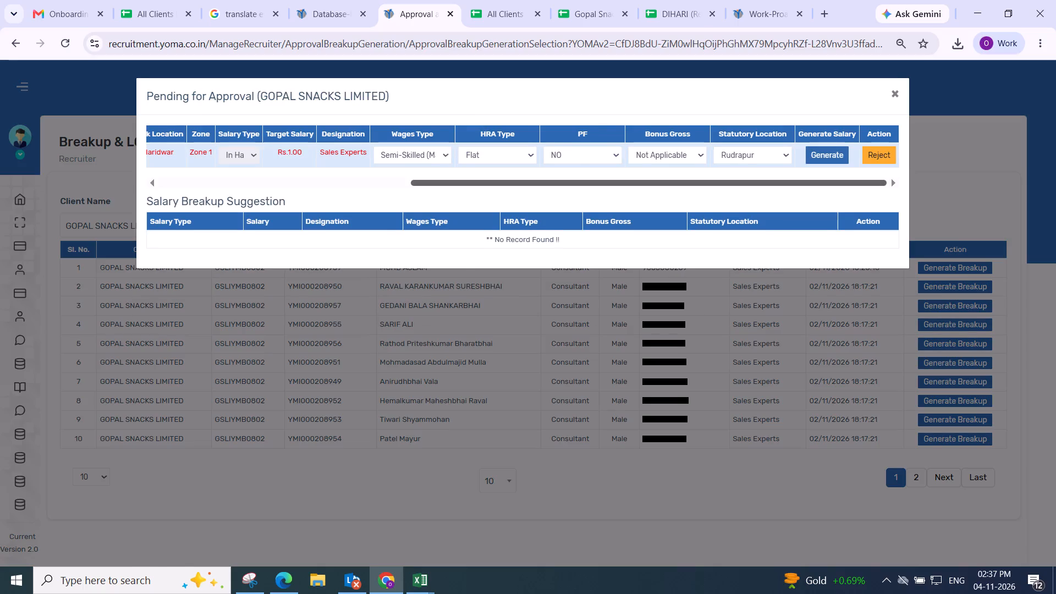
# Set Basic to 1 in the Haridwar employee's gross components and save the salary breakup.
pyautogui.moveTo(339, 242); pyautogui.dragTo(244, 244)
pyautogui.press('1')
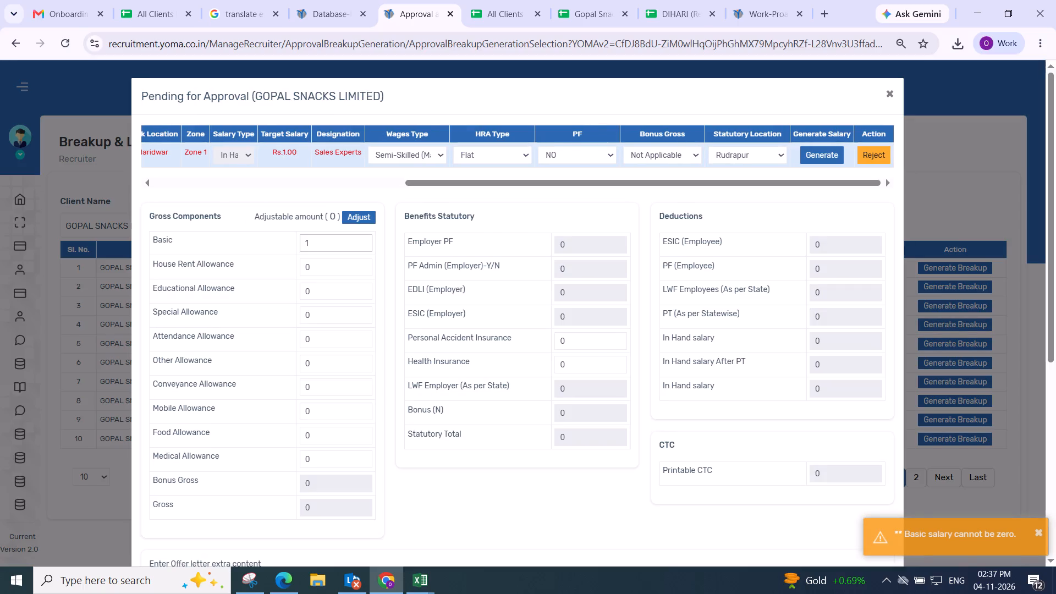
pyautogui.click(389, 236)
pyautogui.scroll(-3, 389, 235)
pyautogui.moveTo(505, 198); pyautogui.dragTo(602, 219)
pyautogui.click(870, 282)
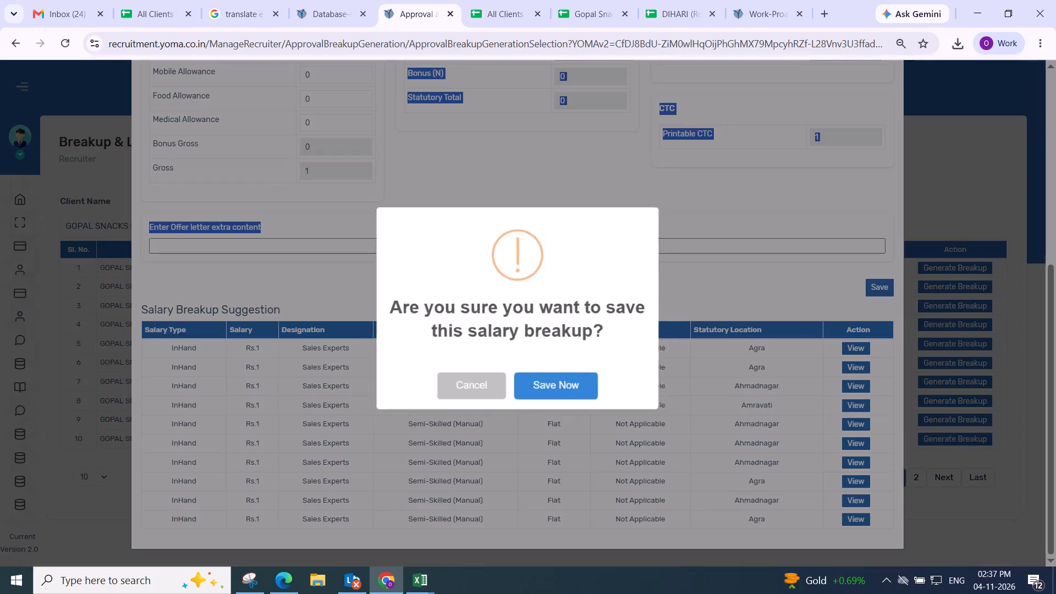
pyautogui.click(562, 389)
# Open the breakup for the Amreli employee and set wages type Un-Skilled (Basic as Minimum Wages), HRA type Flat and PF NO.
pyautogui.scroll(4, 564, 377)
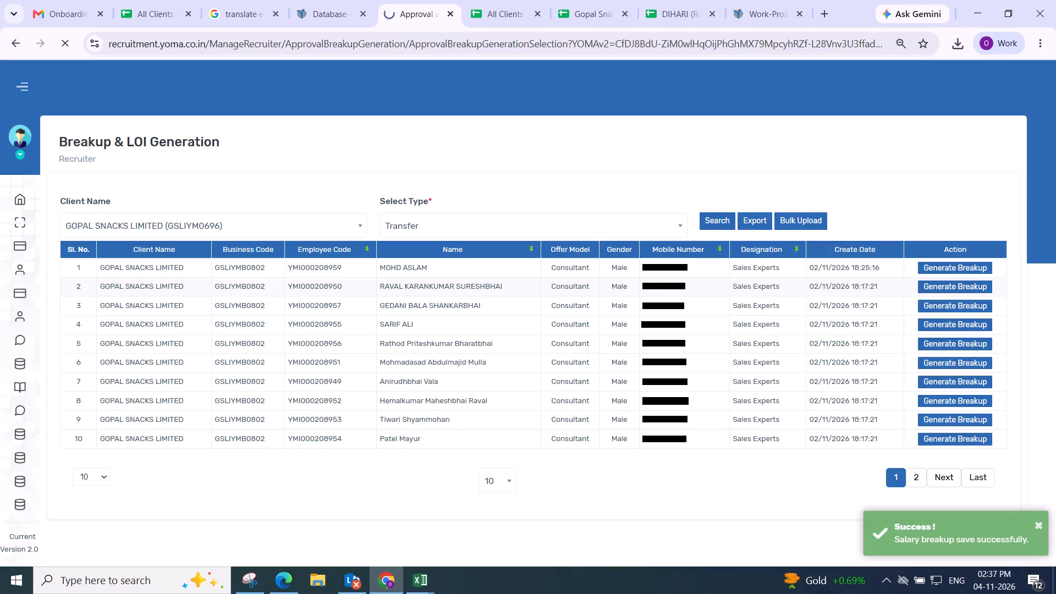
pyautogui.scroll(-5, 751, 283)
pyautogui.scroll(5, 751, 283)
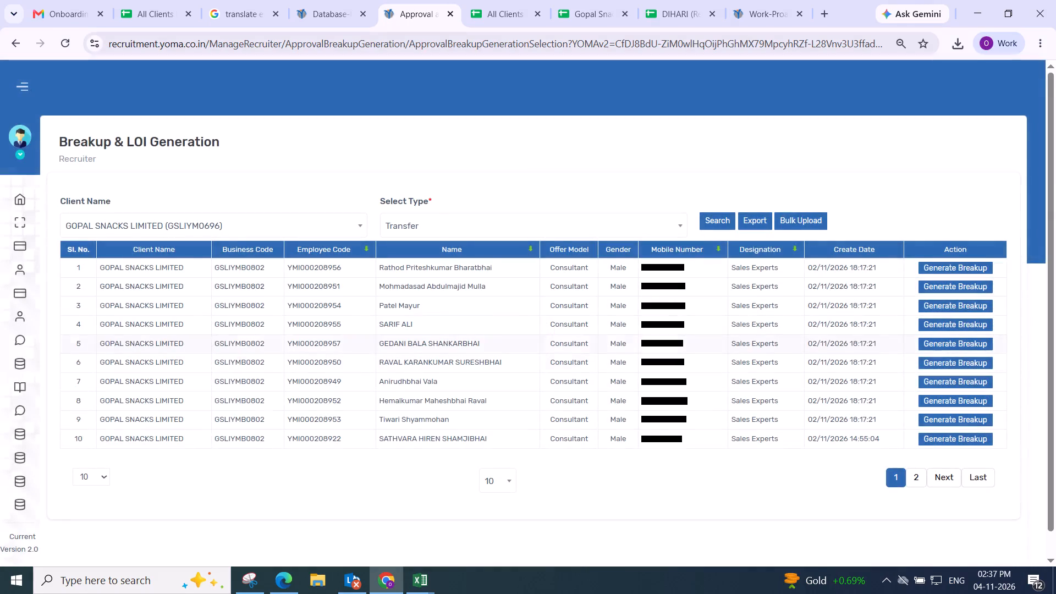
pyautogui.click(944, 380)
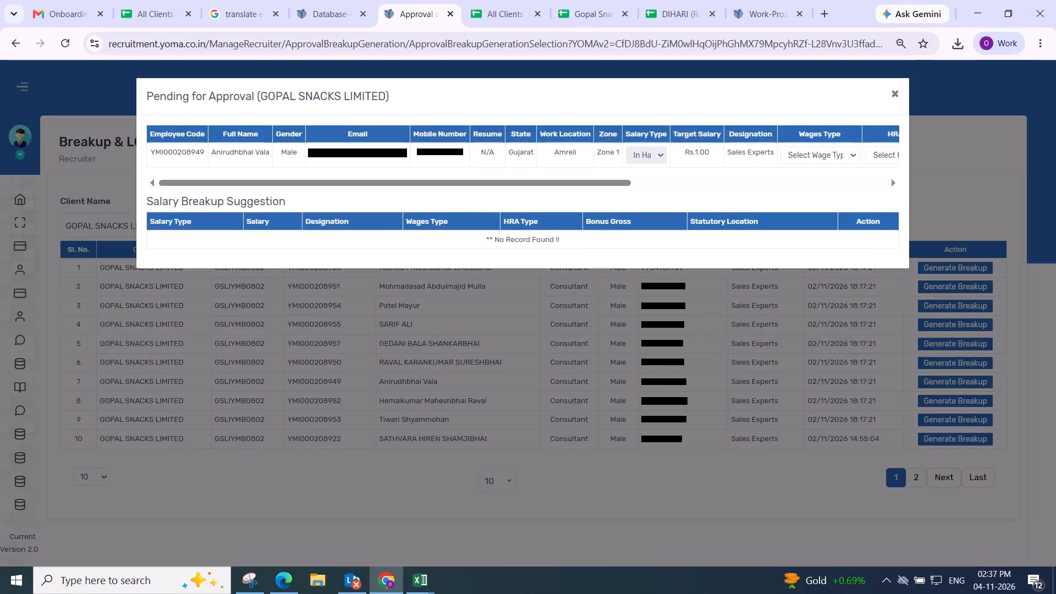
pyautogui.moveTo(303, 183); pyautogui.dragTo(860, 181)
pyautogui.click(404, 156)
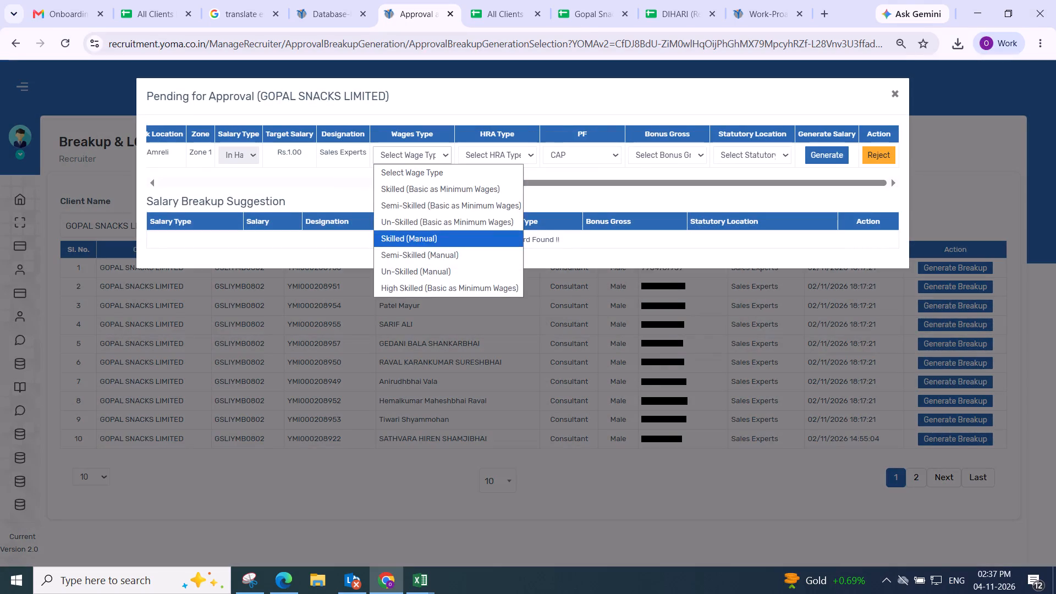
pyautogui.moveTo(419, 250); pyautogui.dragTo(415, 229)
pyautogui.click(477, 153)
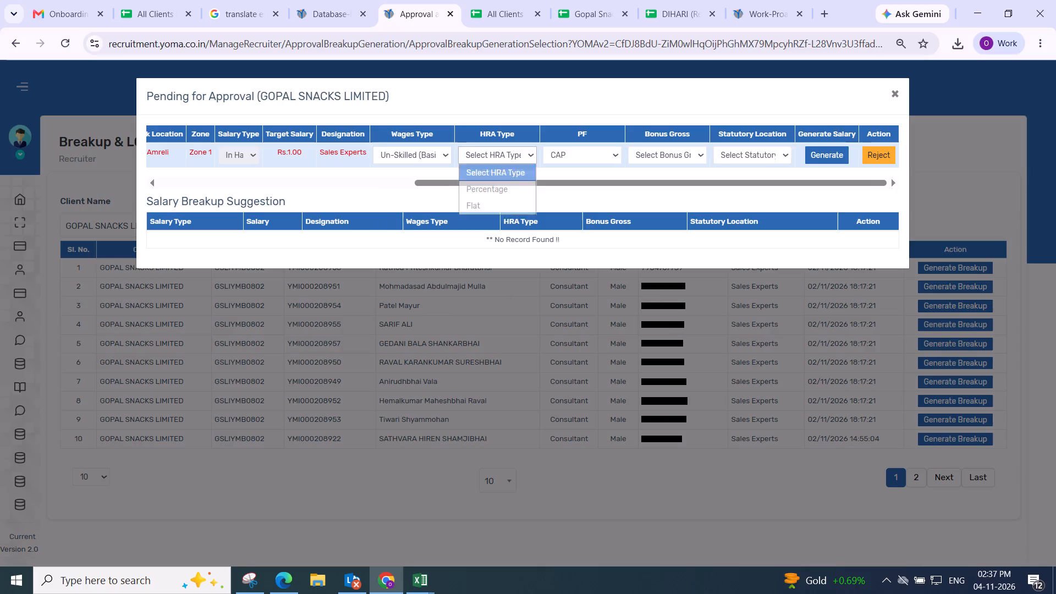
pyautogui.click(491, 204)
pyautogui.click(586, 158)
pyautogui.click(577, 216)
# Set Bonus Gross to Not Applicable and statutory location to Bhachau, and generate the Amreli employee's salary.
pyautogui.click(664, 159)
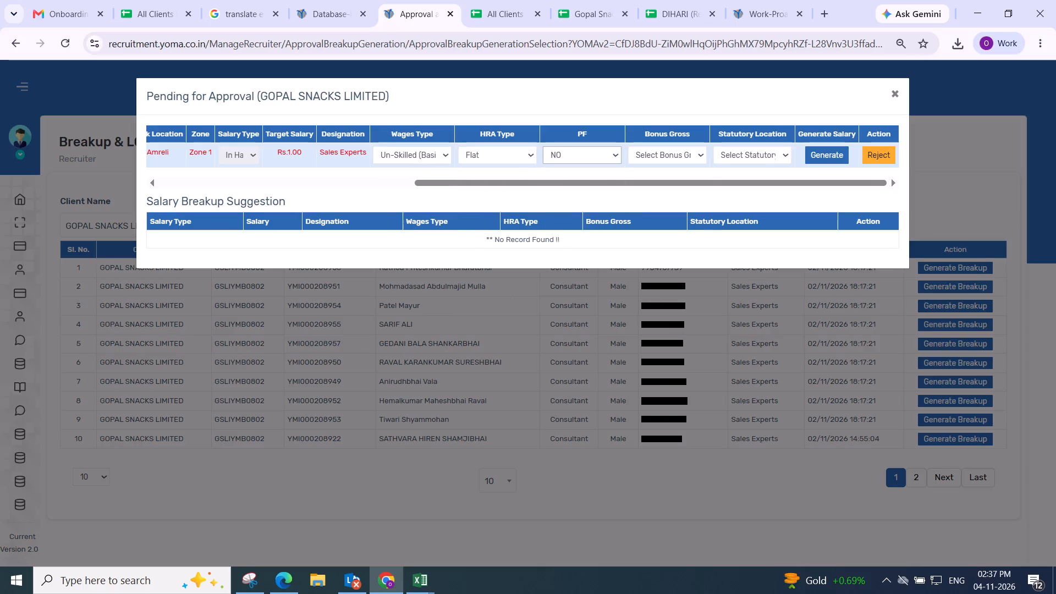
pyautogui.click(665, 215)
pyautogui.moveTo(730, 151); pyautogui.dragTo(734, 159)
pyautogui.moveTo(738, 239); pyautogui.dragTo(734, 230)
pyautogui.click(818, 156)
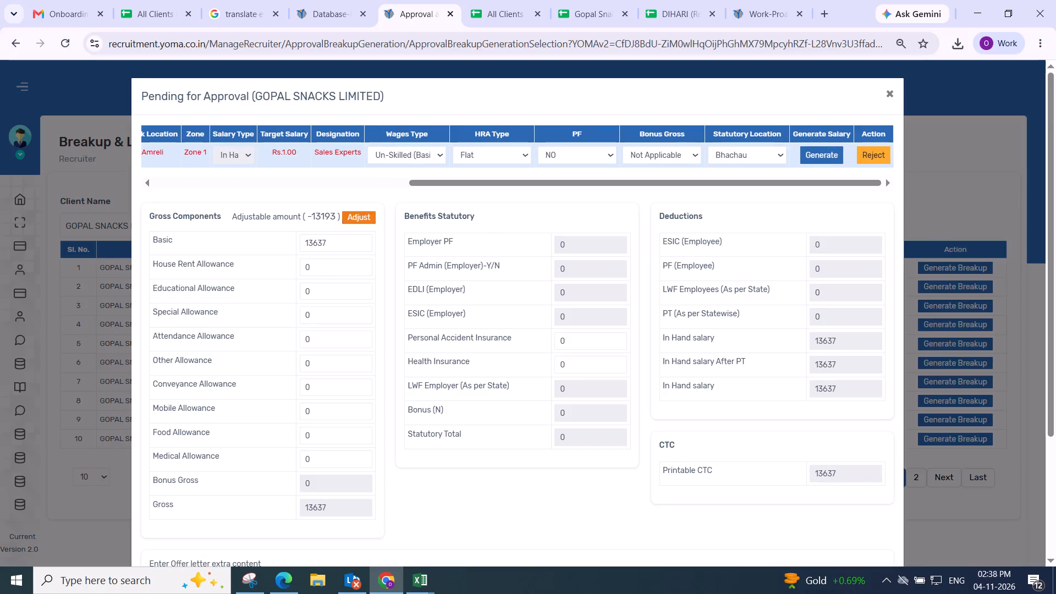
# Change the Amreli employee's wages type to Semi-Skilled (Manual) and generate the salary again.
pyautogui.click(398, 156)
pyautogui.click(416, 251)
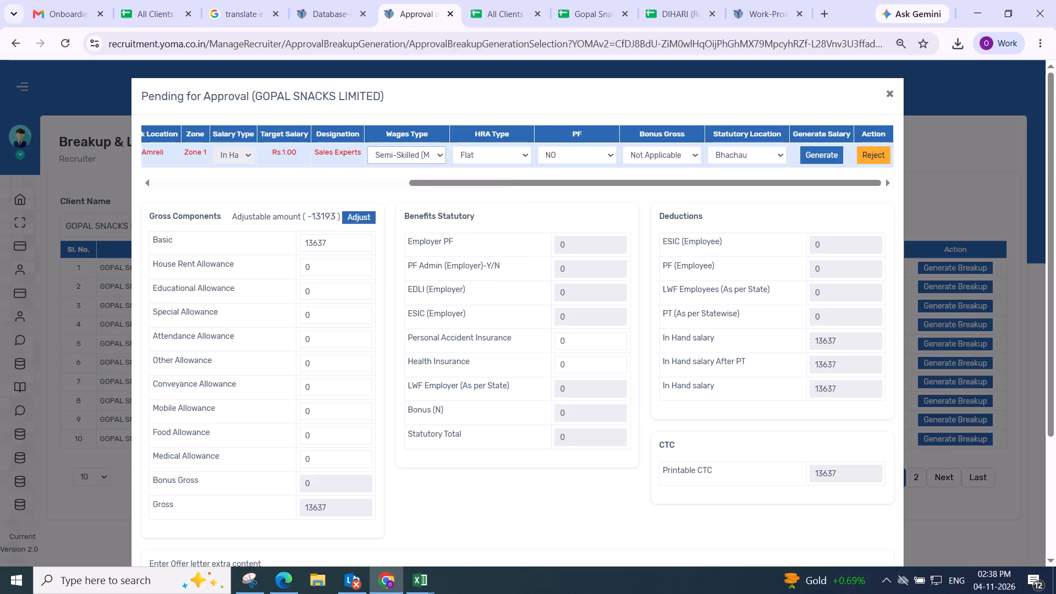
pyautogui.click(811, 158)
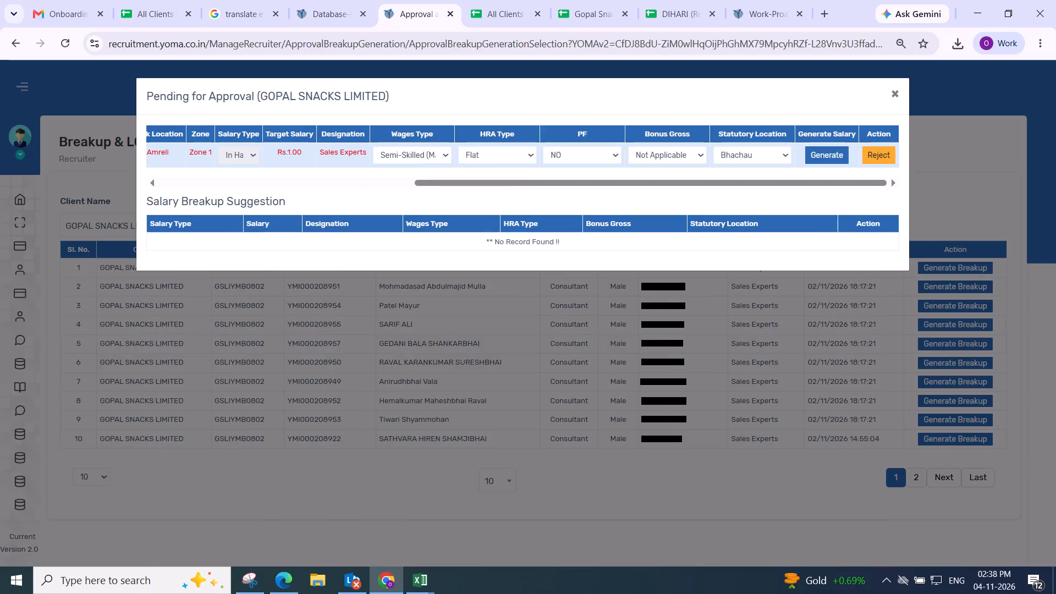
# Set Basic to 1 in the Amreli employee's gross components and save the salary breakup.
pyautogui.click(372, 215)
pyautogui.moveTo(337, 236); pyautogui.dragTo(260, 233)
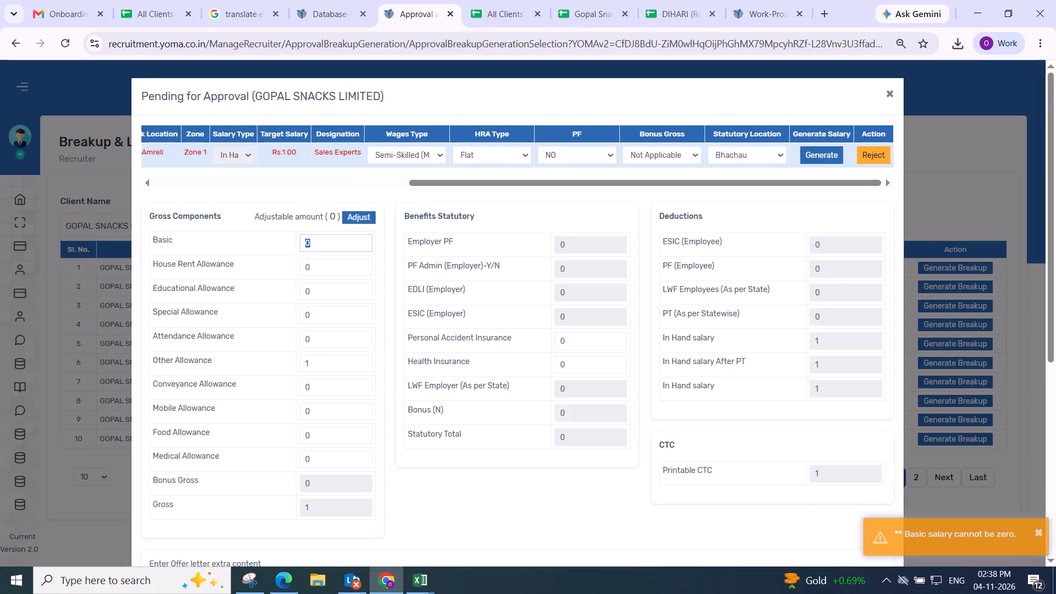
pyautogui.moveTo(260, 233); pyautogui.dragTo(261, 230)
pyautogui.press('1')
pyautogui.click(389, 232)
pyautogui.scroll(-3, 391, 231)
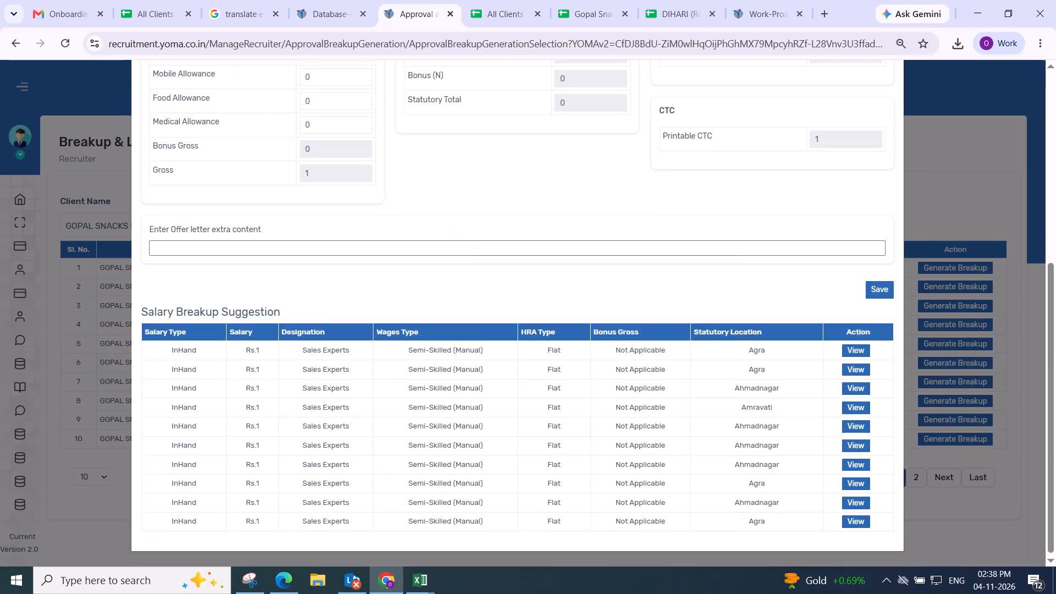
pyautogui.moveTo(475, 183); pyautogui.dragTo(493, 189)
pyautogui.click(861, 289)
pyautogui.click(877, 287)
pyautogui.click(588, 389)
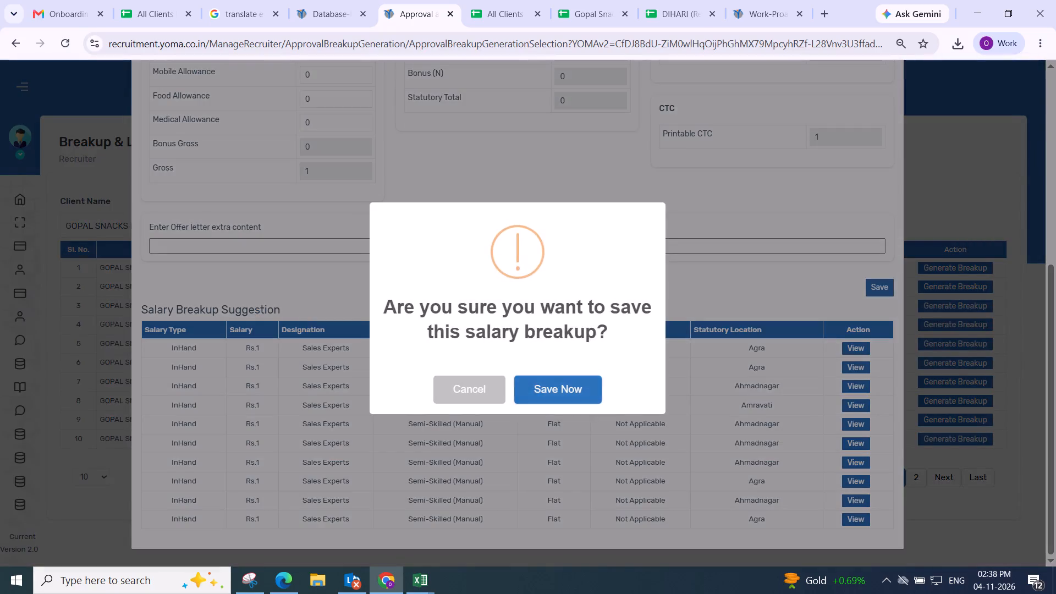
# Open the breakup for the Dahod employee and set wages type Semi-Skilled (Manual), HRA type Flat and PF NO.
pyautogui.scroll(4, 593, 385)
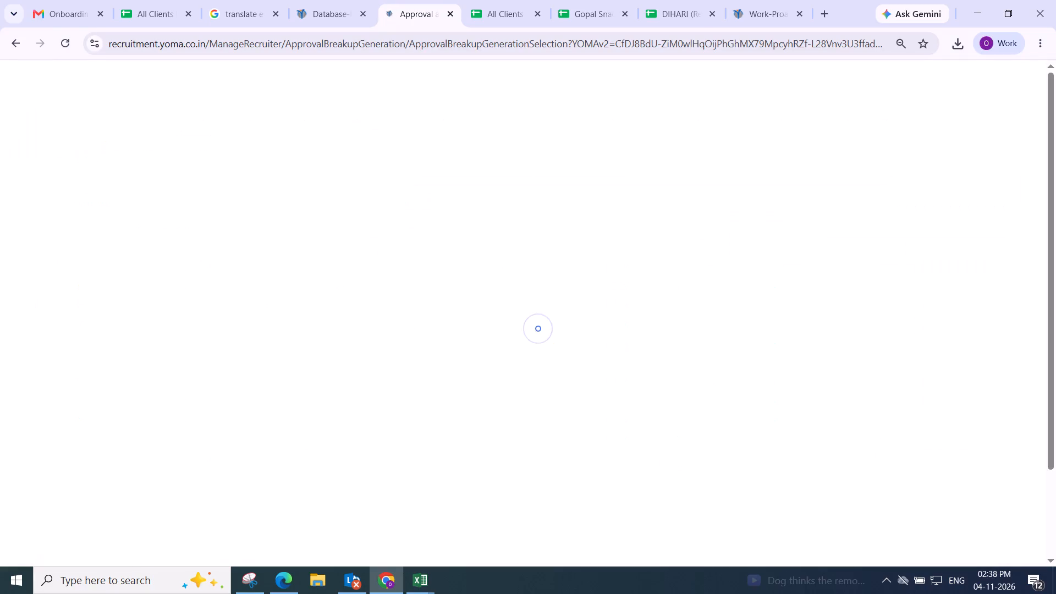
pyautogui.scroll(-4, 731, 346)
pyautogui.scroll(4, 739, 343)
pyautogui.click(954, 262)
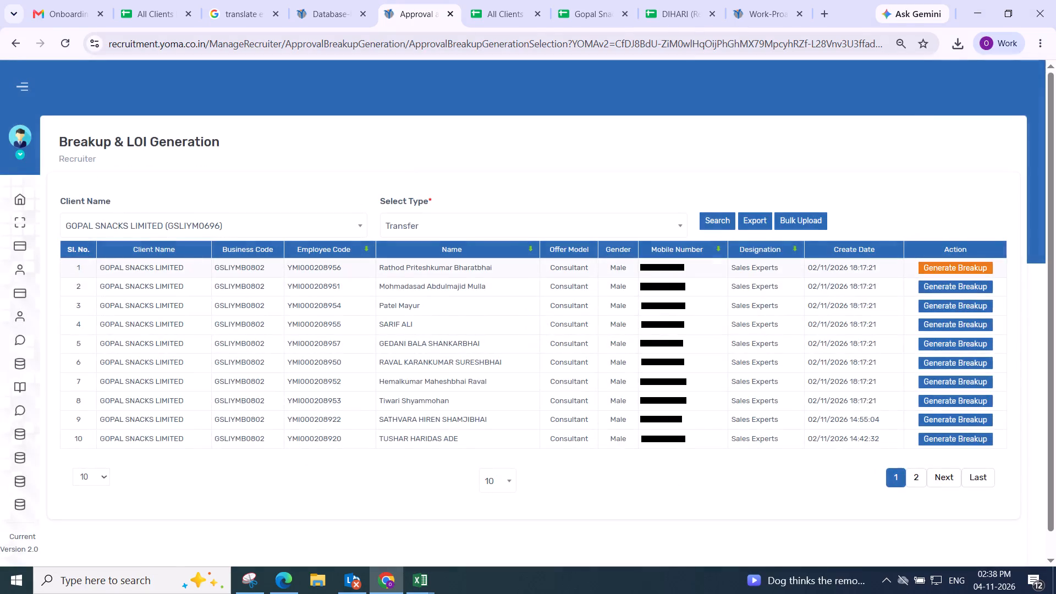
pyautogui.click(396, 187)
pyautogui.moveTo(395, 183); pyautogui.dragTo(991, 185)
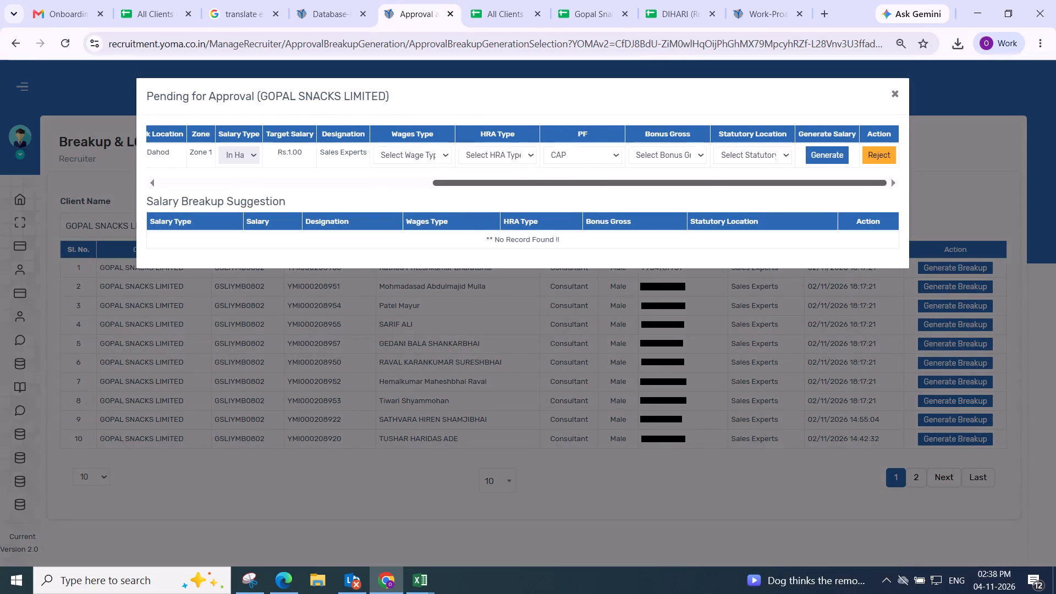
pyautogui.click(420, 161)
pyautogui.click(413, 250)
pyautogui.moveTo(472, 155); pyautogui.dragTo(481, 163)
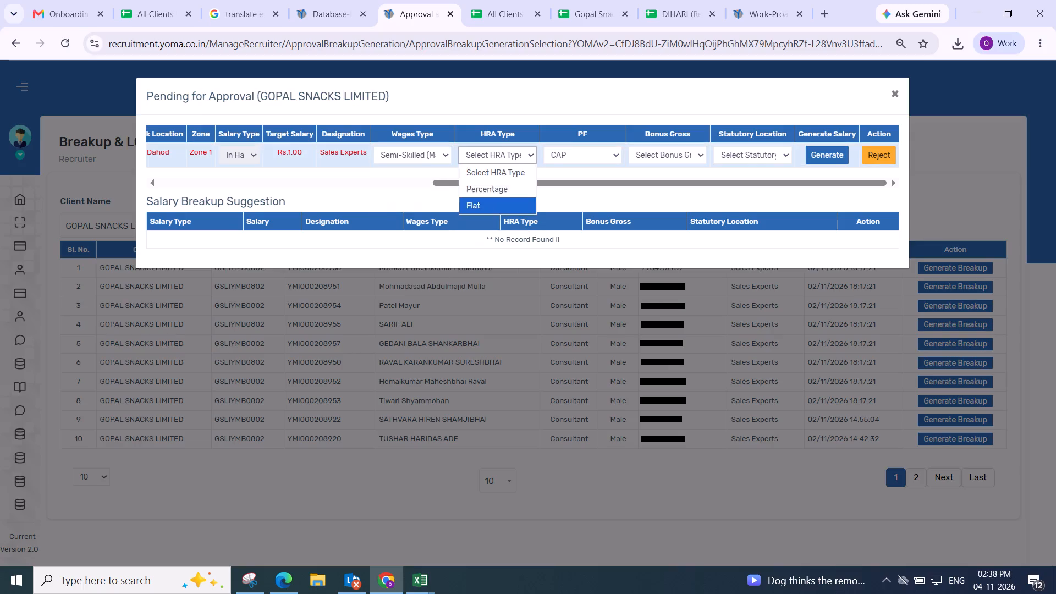
pyautogui.click(489, 215)
pyautogui.click(521, 159)
pyautogui.moveTo(517, 211); pyautogui.dragTo(522, 206)
pyautogui.click(602, 158)
pyautogui.moveTo(581, 224); pyautogui.dragTo(584, 209)
pyautogui.click(661, 159)
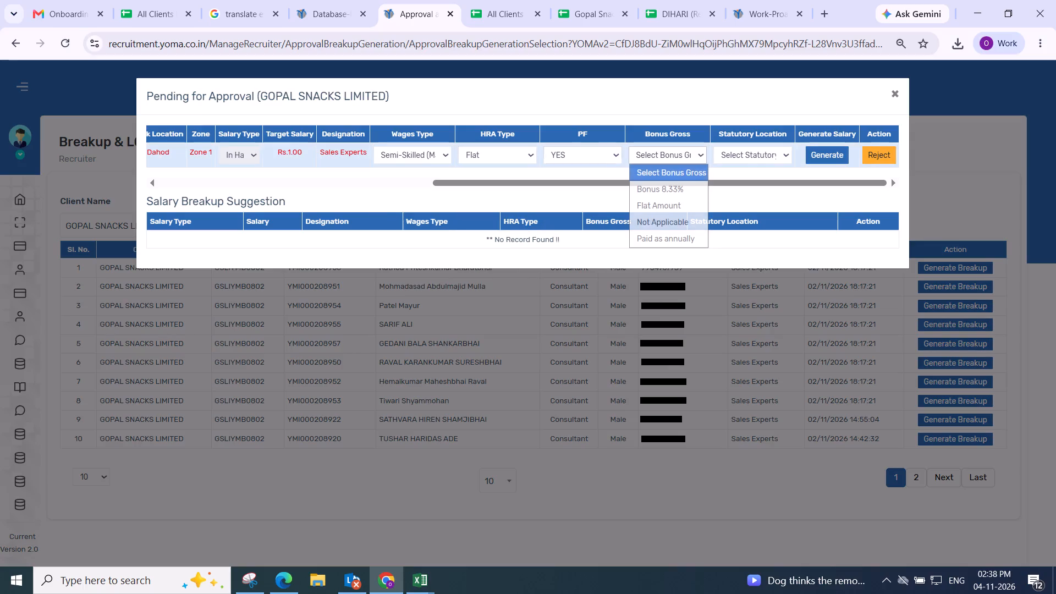
pyautogui.click(576, 148)
pyautogui.click(575, 221)
# Set Bonus Gross to Not Applicable and statutory location to Bhachau, and generate the Dahod employee's salary.
pyautogui.click(698, 146)
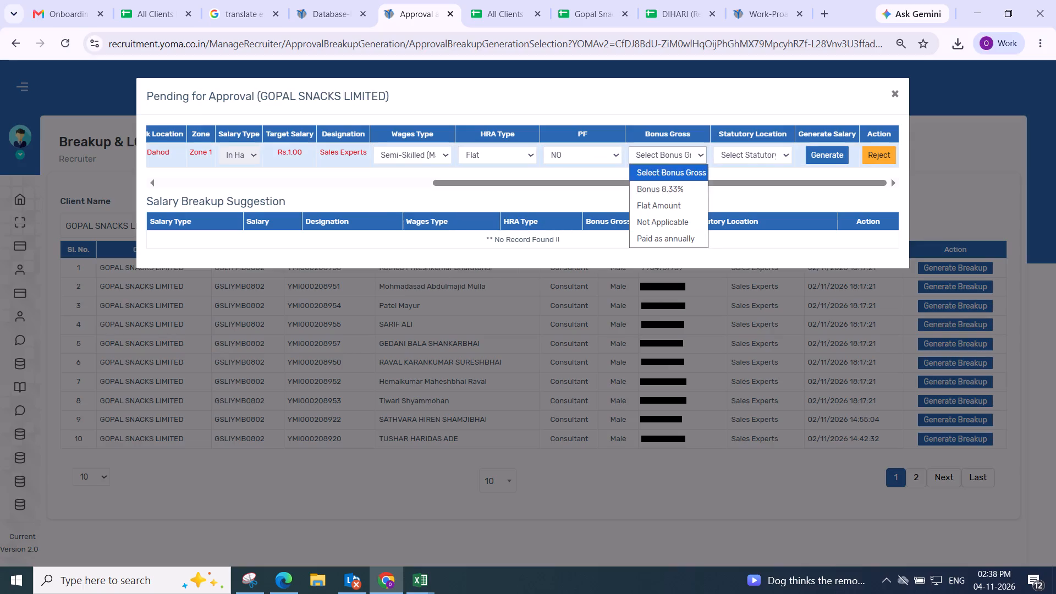
pyautogui.click(670, 211)
pyautogui.click(681, 150)
pyautogui.click(667, 218)
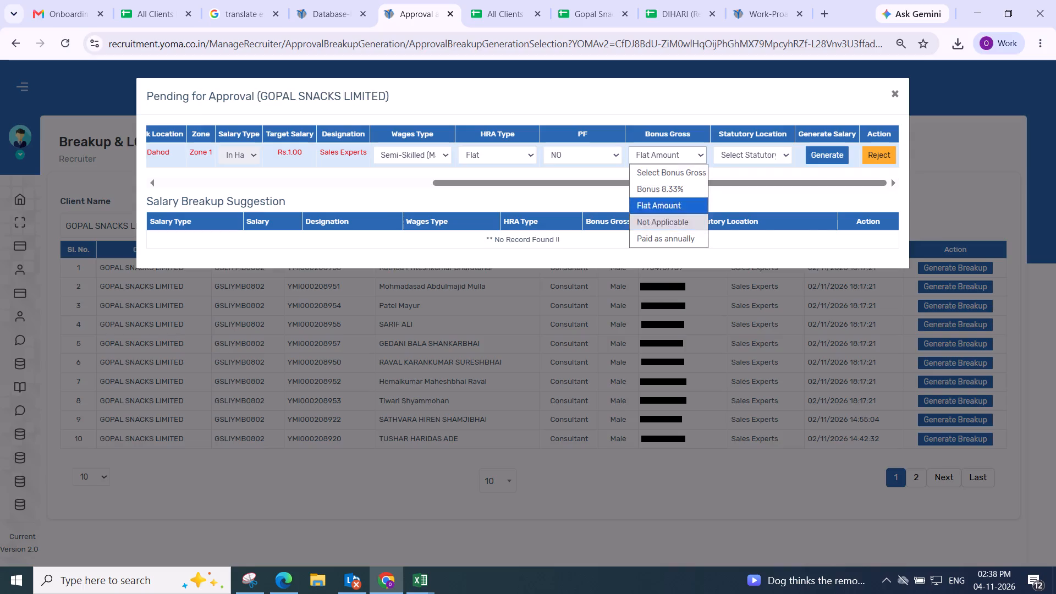
pyautogui.click(731, 159)
pyautogui.moveTo(736, 240); pyautogui.dragTo(732, 234)
pyautogui.click(661, 148)
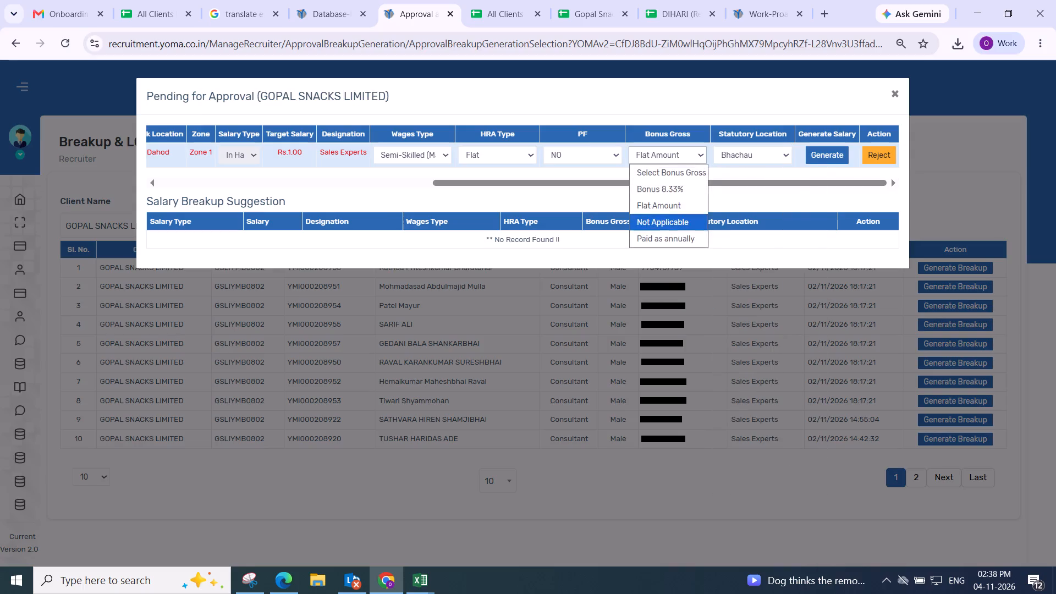
pyautogui.moveTo(659, 222); pyautogui.dragTo(658, 216)
pyautogui.click(827, 158)
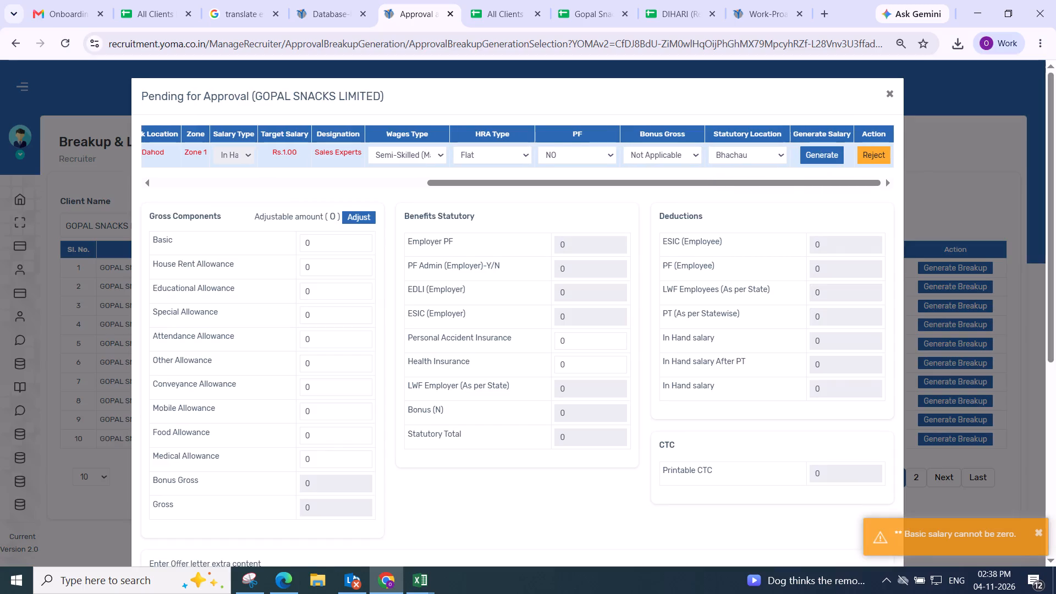
# Set Basic to 1 in the Dahod employee's gross components and save the salary breakup.
pyautogui.moveTo(360, 213); pyautogui.dragTo(323, 224)
pyautogui.moveTo(281, 246); pyautogui.dragTo(271, 248)
pyautogui.moveTo(310, 240); pyautogui.dragTo(305, 239)
pyautogui.press('1')
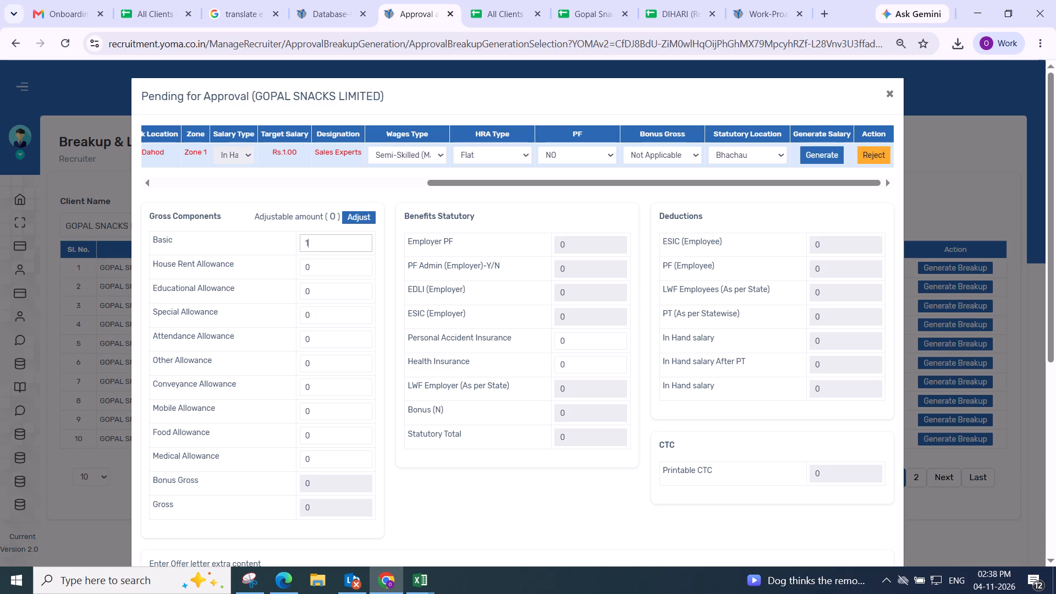
pyautogui.click(390, 233)
pyautogui.scroll(-3, 392, 230)
pyautogui.moveTo(458, 204); pyautogui.dragTo(479, 207)
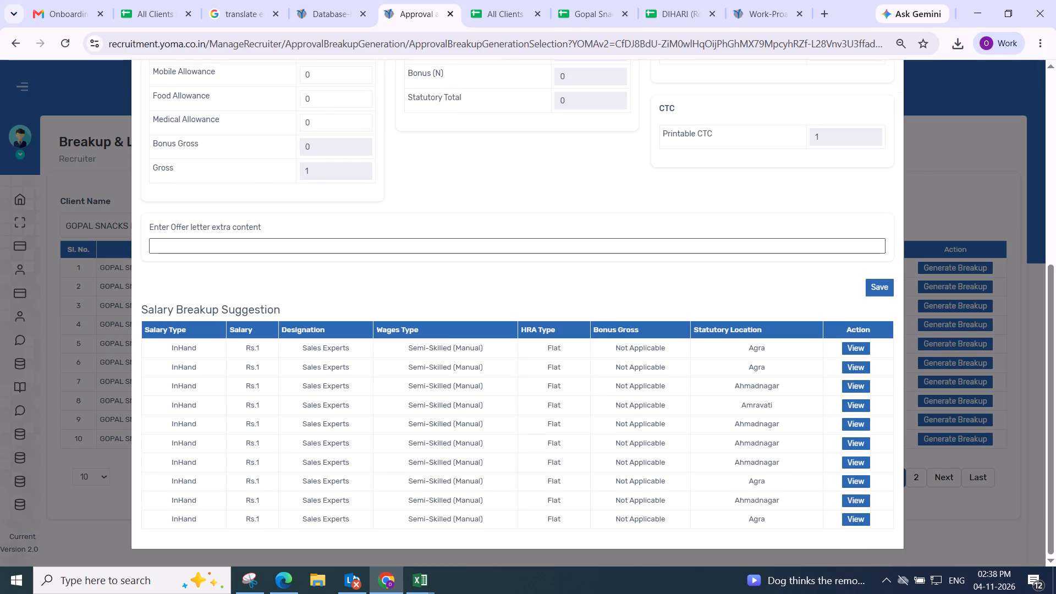
pyautogui.click(859, 295)
pyautogui.click(872, 289)
pyautogui.click(549, 390)
# Open the breakup for the Amroha employee and set wages type Semi-Skilled (Manual), HRA type Flat and PF NO.
pyautogui.scroll(4, 573, 376)
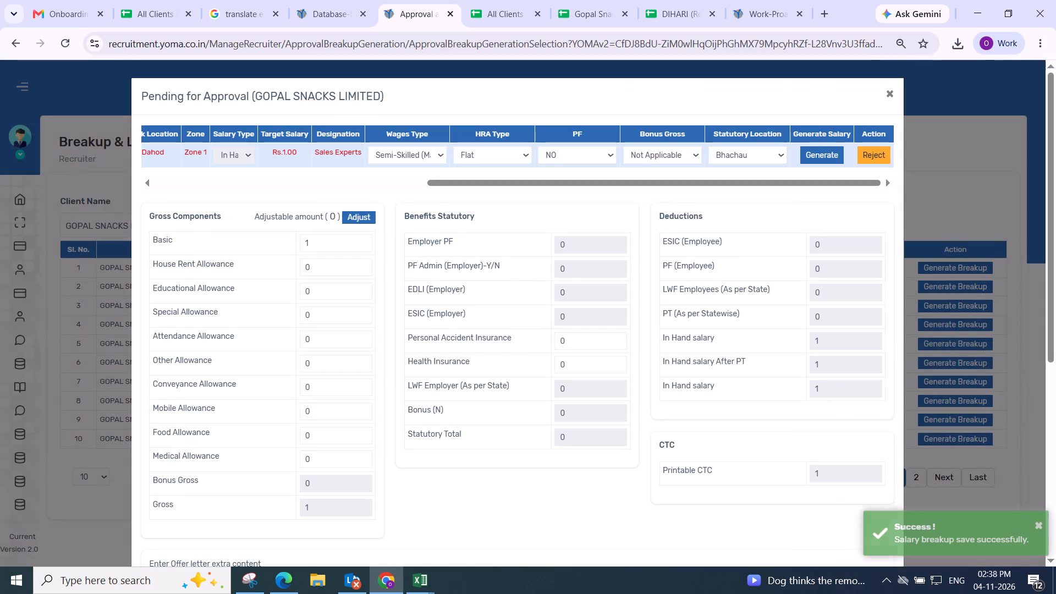
pyautogui.scroll(-5, 585, 320)
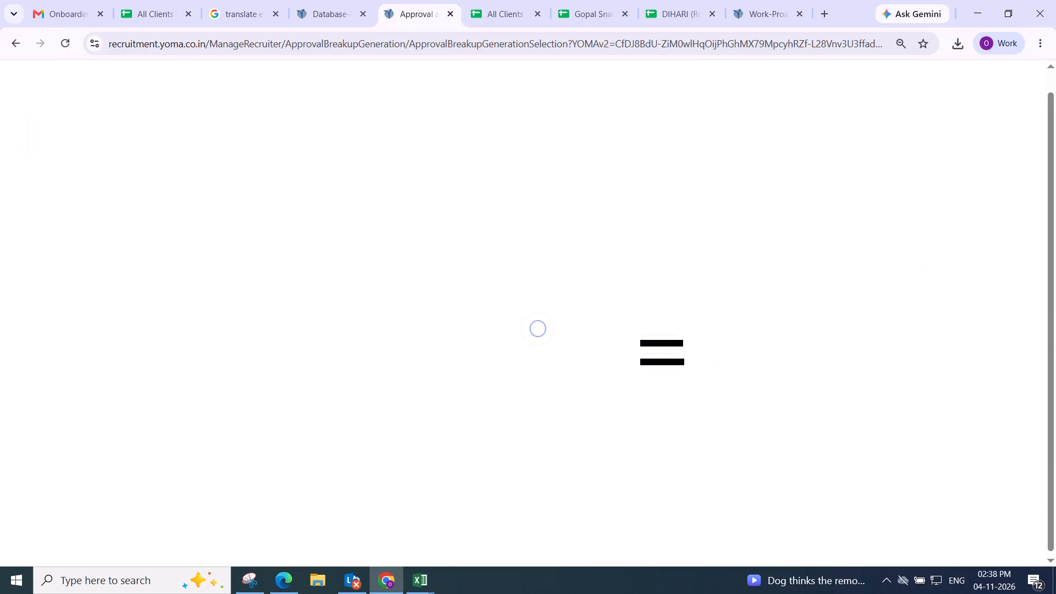
pyautogui.scroll(4, 652, 308)
pyautogui.click(976, 271)
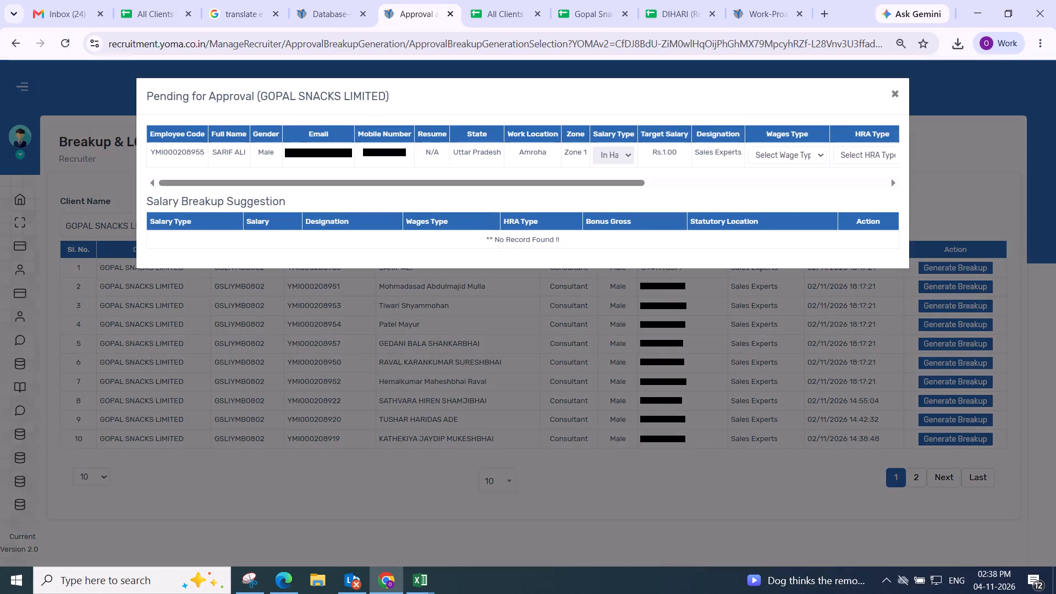
pyautogui.moveTo(334, 184); pyautogui.dragTo(1044, 268)
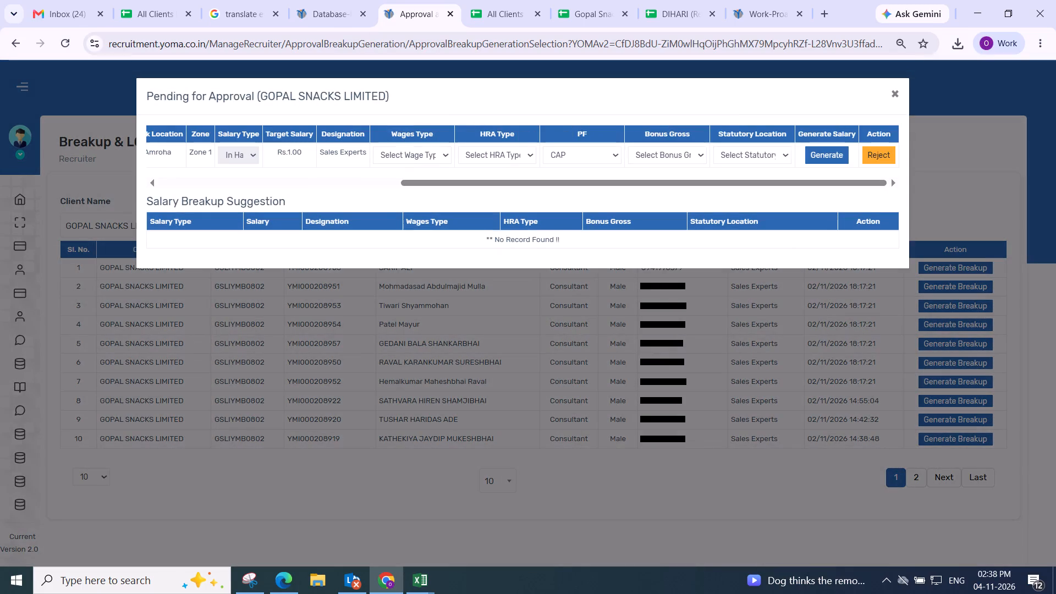
pyautogui.click(387, 156)
pyautogui.moveTo(406, 253); pyautogui.dragTo(409, 247)
pyautogui.click(482, 153)
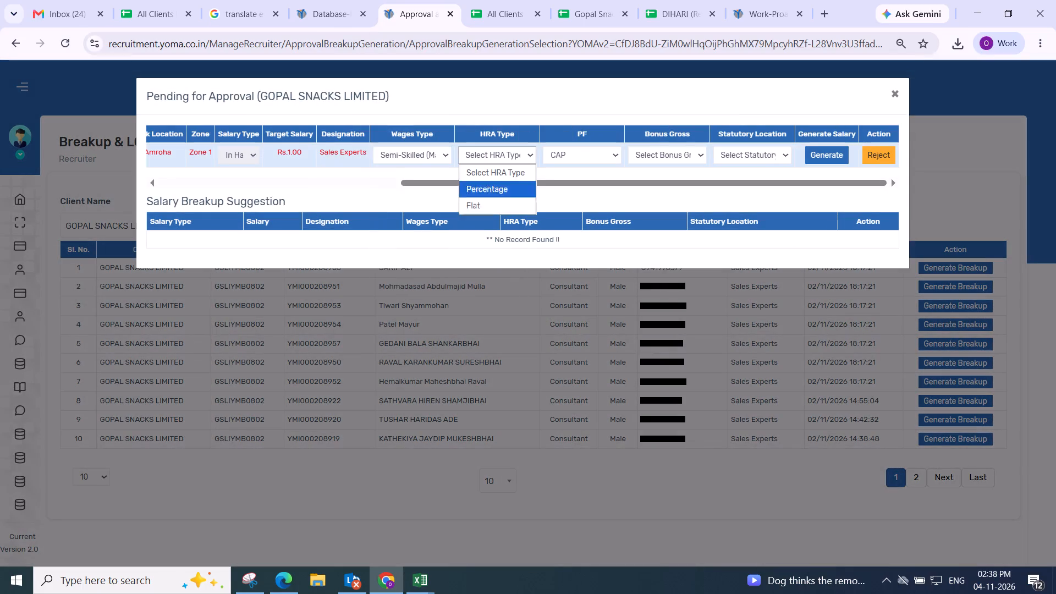
pyautogui.click(493, 206)
pyautogui.click(581, 161)
pyautogui.moveTo(571, 221); pyautogui.dragTo(571, 213)
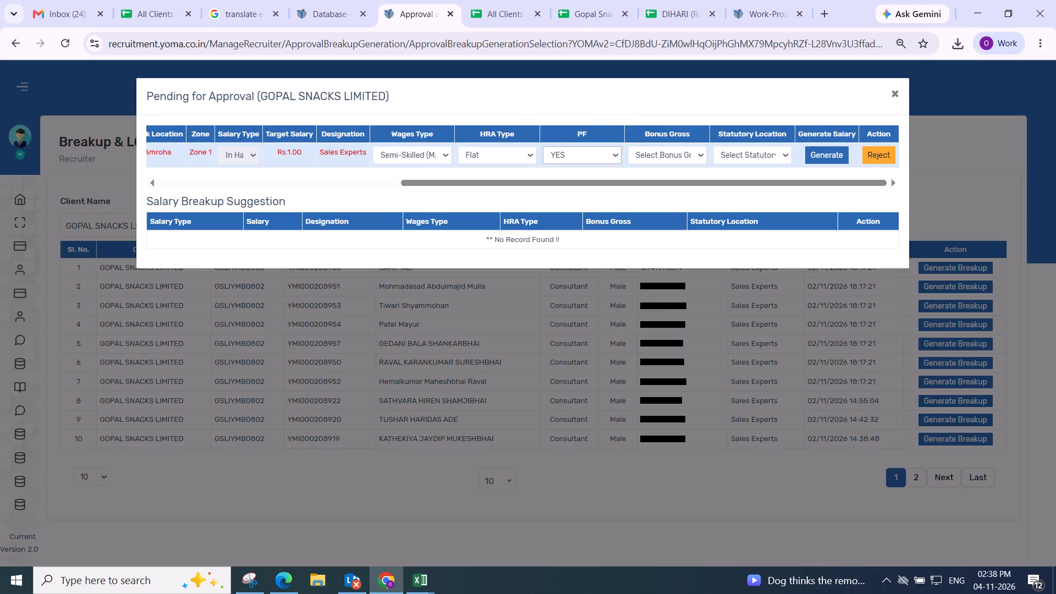
pyautogui.click(657, 168)
pyautogui.click(570, 156)
pyautogui.click(566, 224)
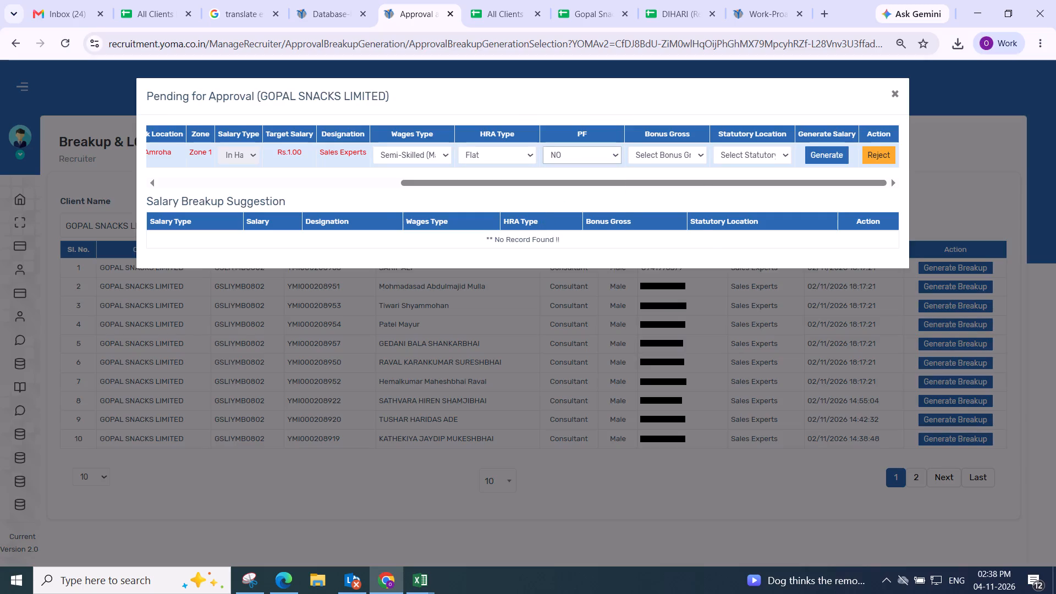
# Set Bonus Gross to Not Applicable and statutory location to Amethi, and generate the Amroha employee's salary.
pyautogui.click(681, 157)
pyautogui.click(659, 221)
pyautogui.click(738, 153)
pyautogui.click(733, 217)
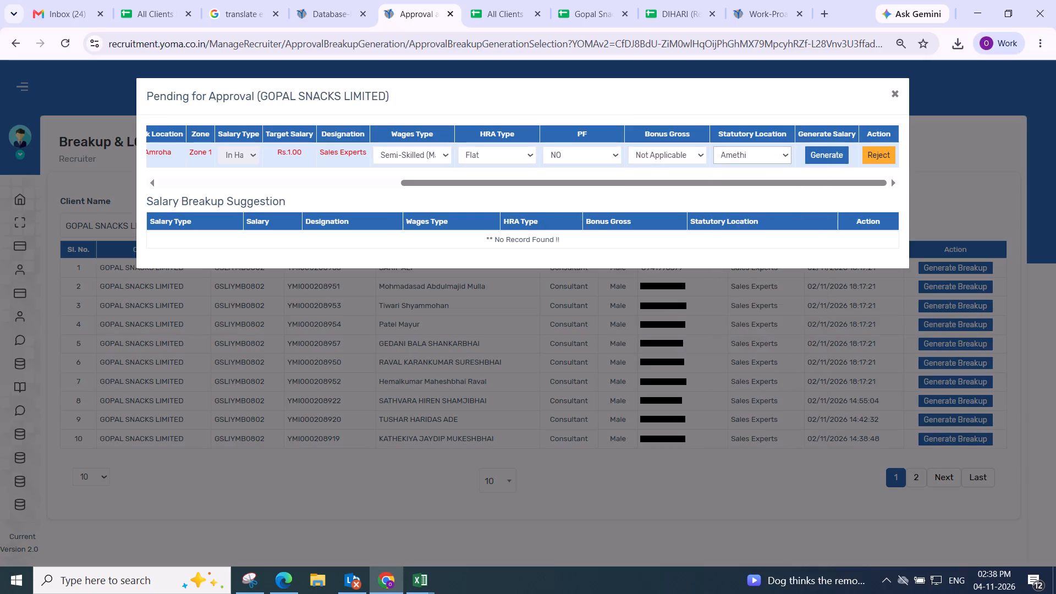
pyautogui.click(838, 146)
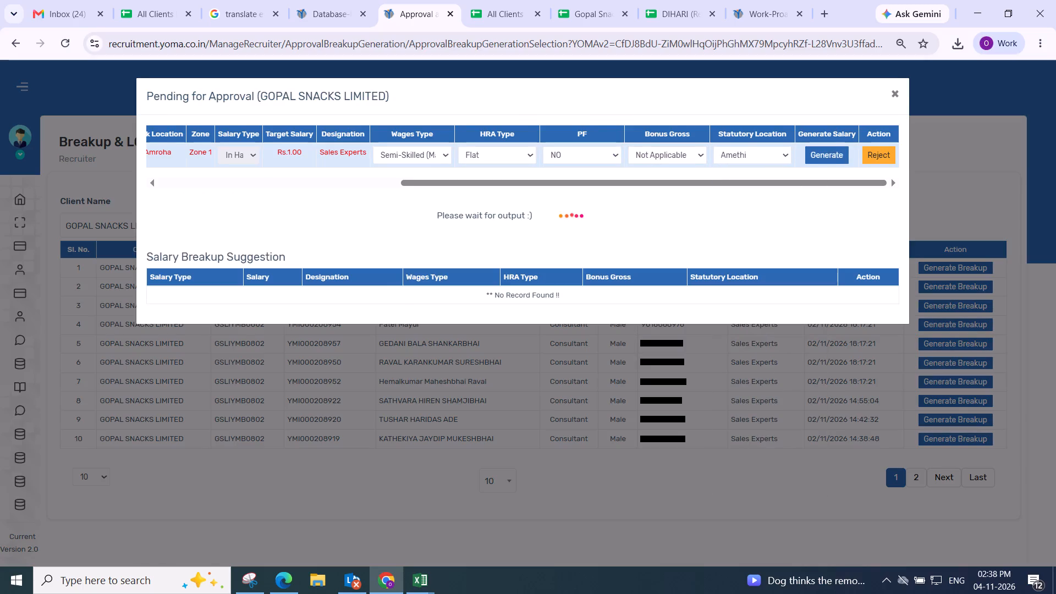
# Set Basic to 1 in the Amroha employee's gross components and save the salary breakup.
pyautogui.moveTo(328, 225); pyautogui.dragTo(291, 250)
pyautogui.click(353, 252)
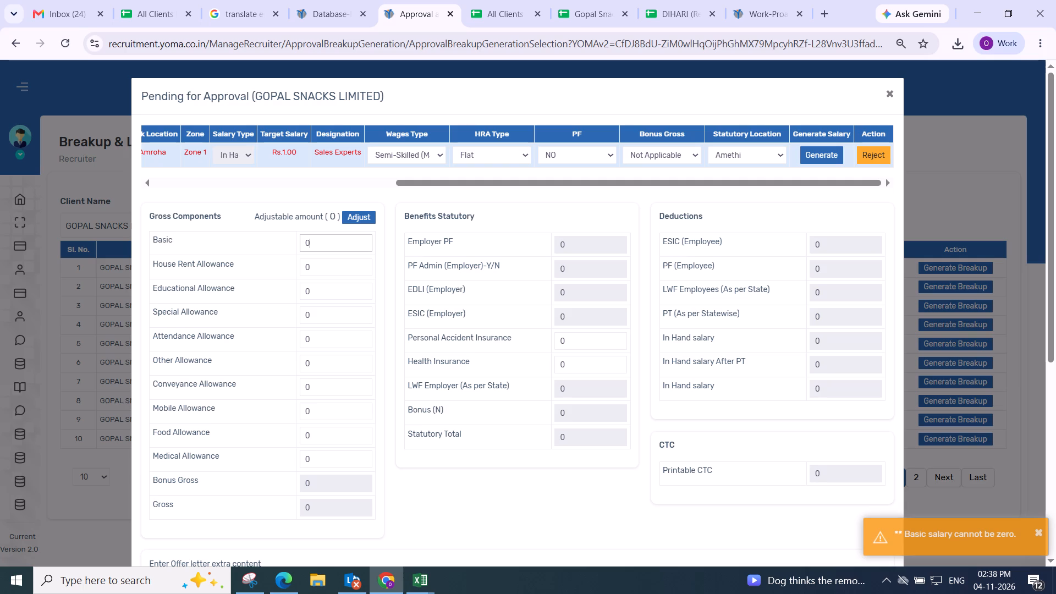
pyautogui.moveTo(326, 249); pyautogui.dragTo(278, 233)
pyautogui.press('1')
pyautogui.click(386, 235)
pyautogui.scroll(-2, 387, 239)
pyautogui.moveTo(410, 202); pyautogui.dragTo(417, 205)
pyautogui.click(886, 291)
pyautogui.click(570, 388)
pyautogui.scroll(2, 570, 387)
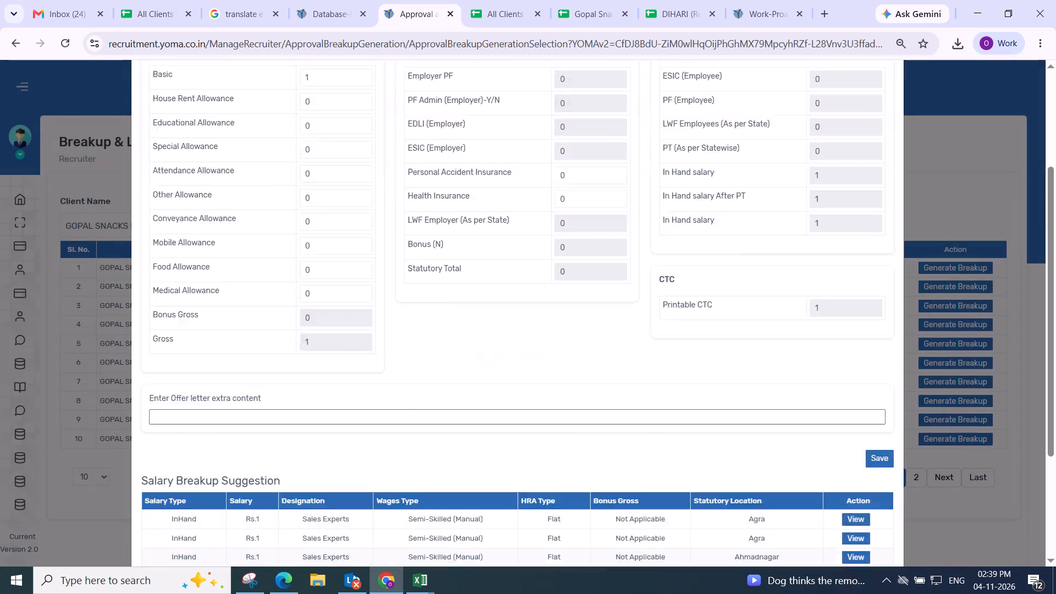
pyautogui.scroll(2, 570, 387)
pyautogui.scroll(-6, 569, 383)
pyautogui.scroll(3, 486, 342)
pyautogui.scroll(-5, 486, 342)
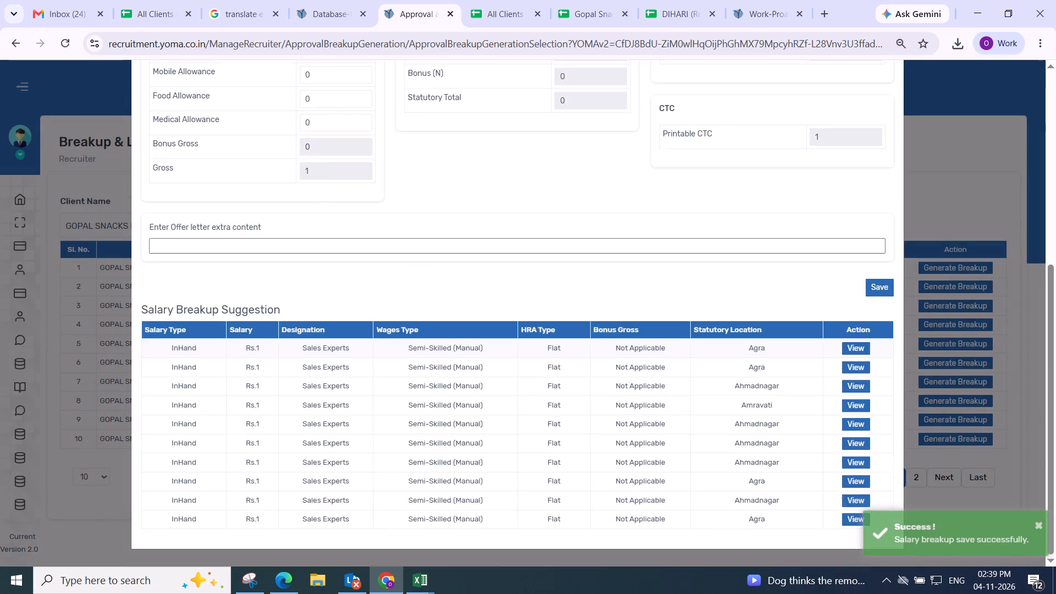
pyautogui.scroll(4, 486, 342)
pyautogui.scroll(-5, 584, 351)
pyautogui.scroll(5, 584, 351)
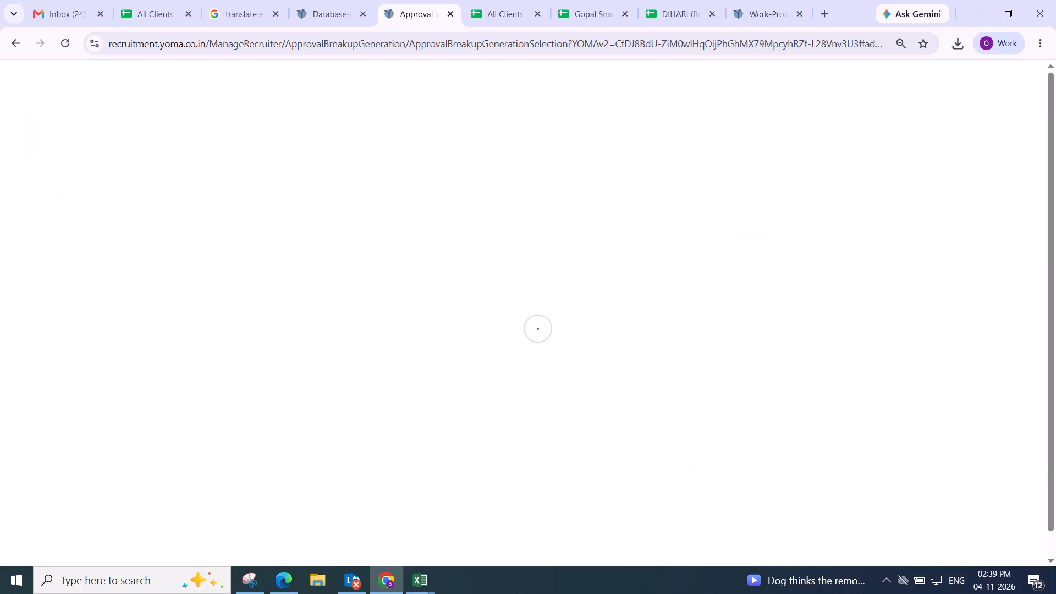
# Open the breakup for the Morbi employee and set wages type Skilled (Manual), HRA type Flat and PF NO.
pyautogui.click(932, 267)
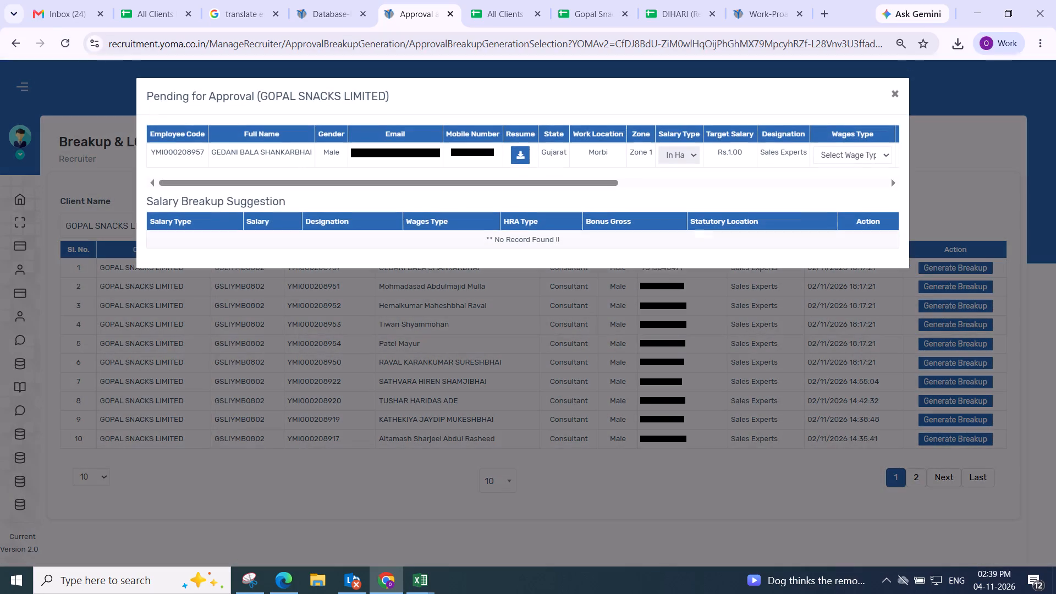
pyautogui.moveTo(283, 181); pyautogui.dragTo(910, 178)
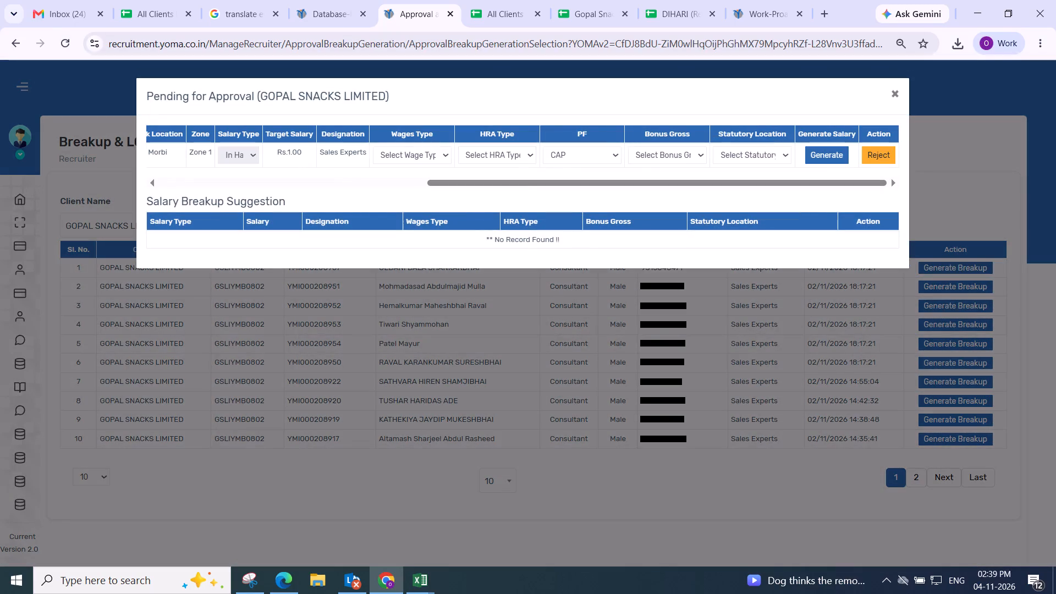
pyautogui.click(414, 158)
pyautogui.moveTo(423, 252); pyautogui.dragTo(424, 239)
pyautogui.click(472, 158)
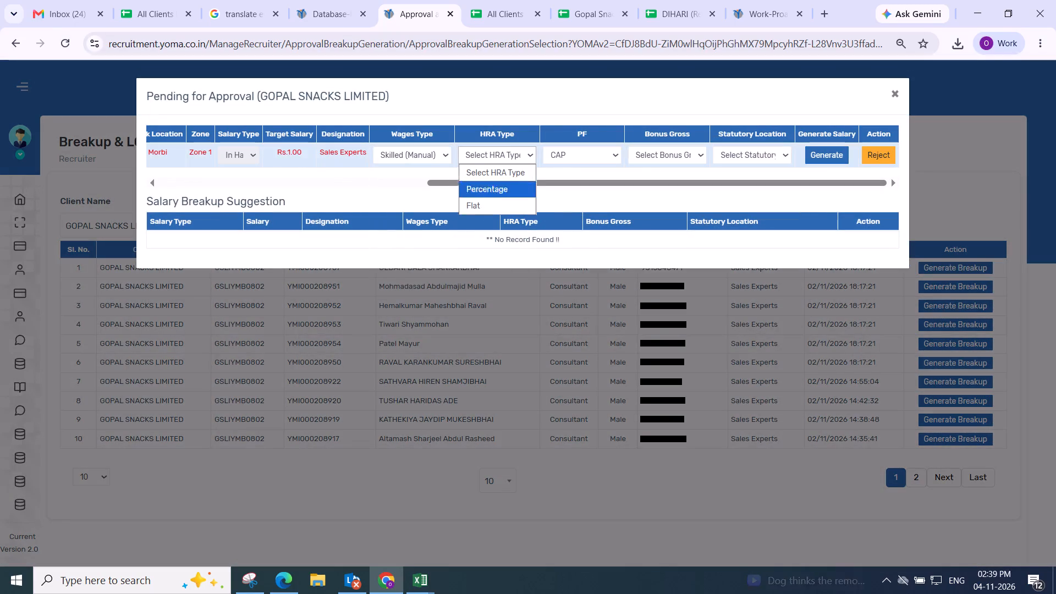
pyautogui.click(479, 211)
pyautogui.click(570, 156)
pyautogui.moveTo(582, 223); pyautogui.dragTo(584, 216)
# Set Bonus Gross to Not Applicable and statutory location to Bardoli, and generate the Morbi employee's salary.
pyautogui.click(661, 158)
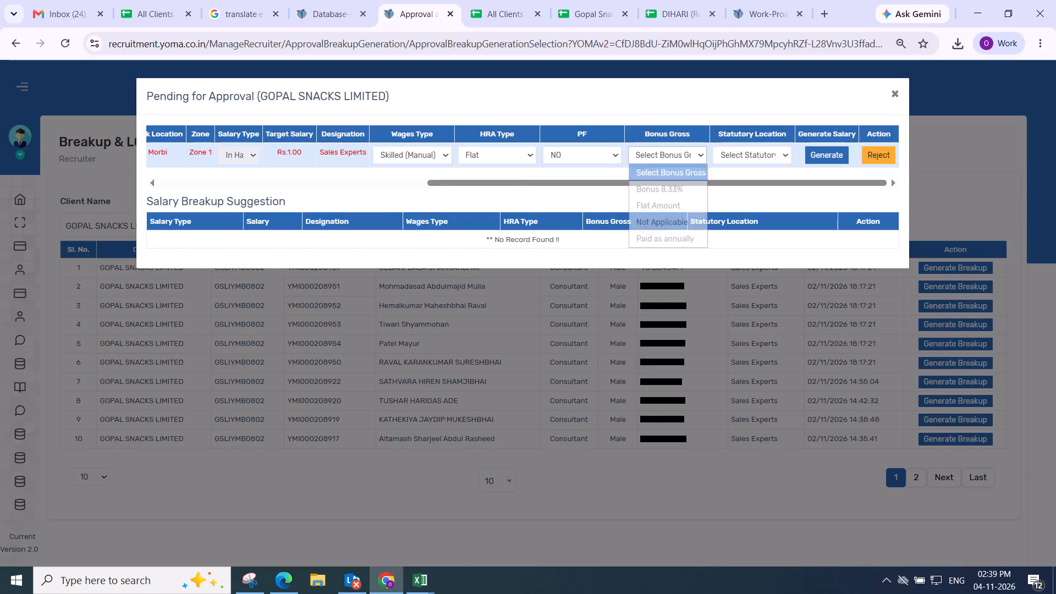
pyautogui.click(652, 215)
pyautogui.click(743, 164)
pyautogui.click(744, 151)
pyautogui.moveTo(740, 229); pyautogui.dragTo(738, 221)
pyautogui.click(826, 163)
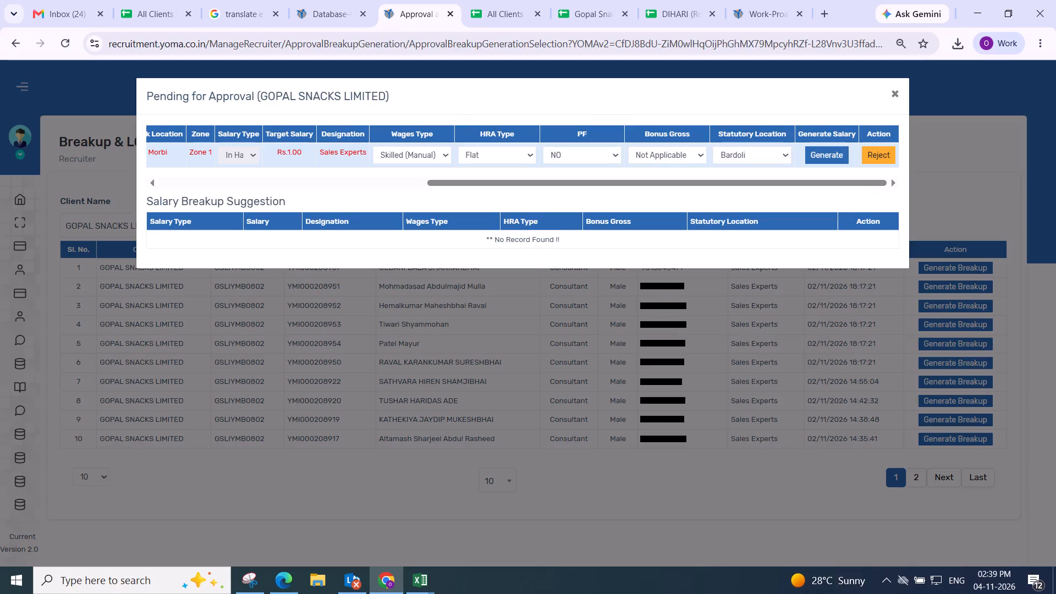
# Set Basic to 1 in the Morbi employee's gross components and save the salary breakup.
pyautogui.click(362, 223)
pyautogui.moveTo(334, 240); pyautogui.dragTo(256, 236)
pyautogui.press('1')
pyautogui.click(386, 239)
pyautogui.scroll(-3, 391, 238)
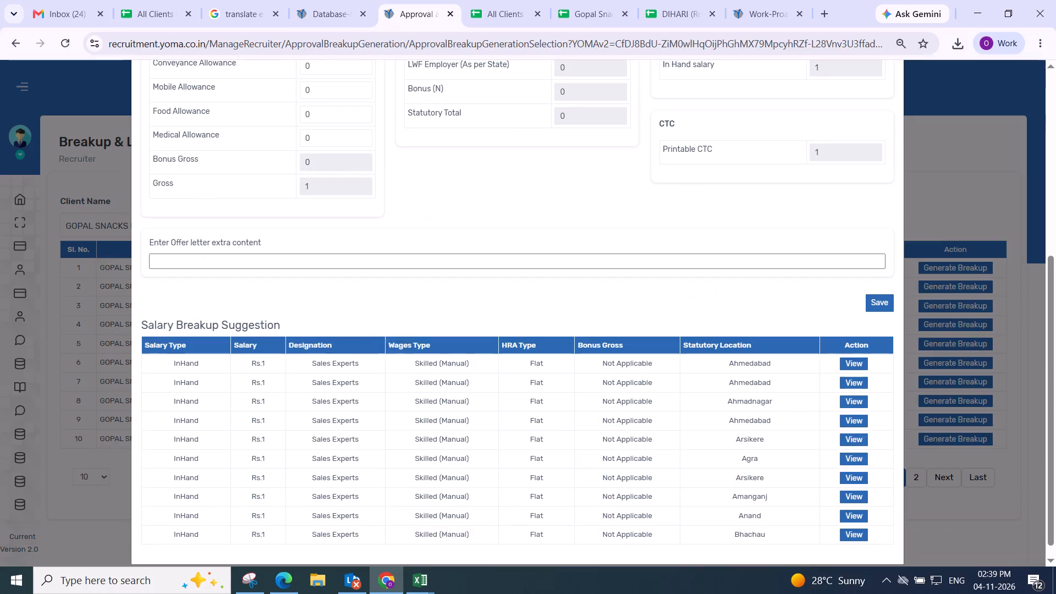
pyautogui.moveTo(466, 204); pyautogui.dragTo(490, 204)
pyautogui.click(883, 285)
pyautogui.click(557, 378)
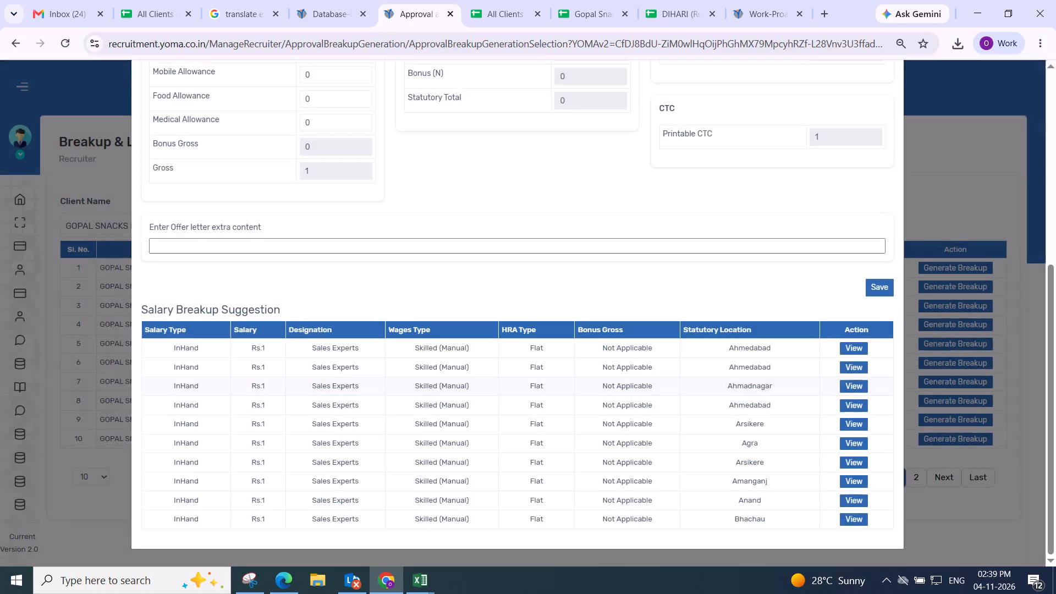
pyautogui.scroll(3, 548, 371)
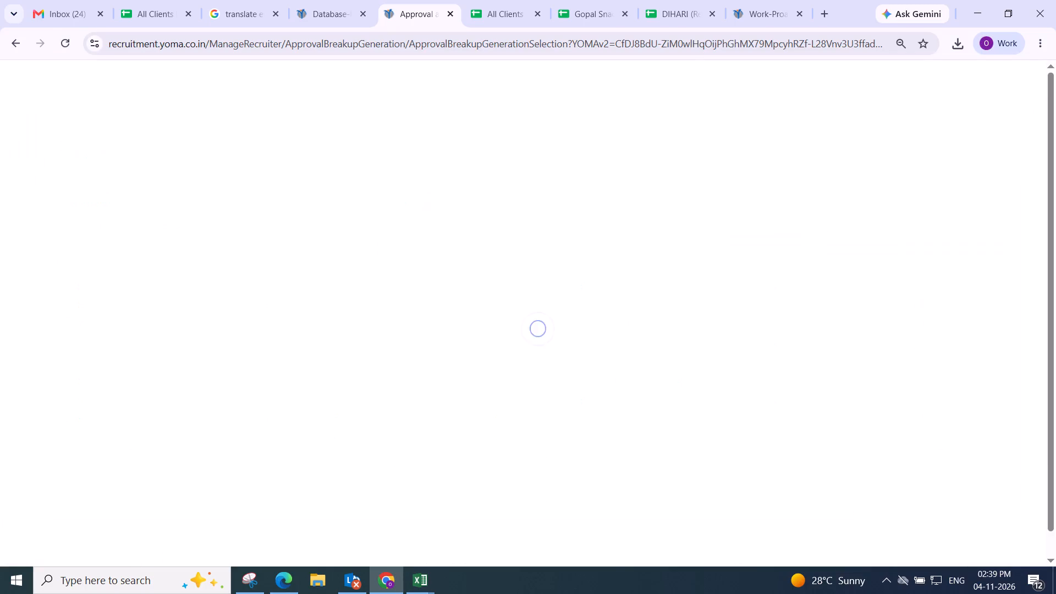
# Open the breakup for the Surat employee and set wages type Semi-Skilled (Manual), HRA type Flat and PF NO.
pyautogui.click(929, 271)
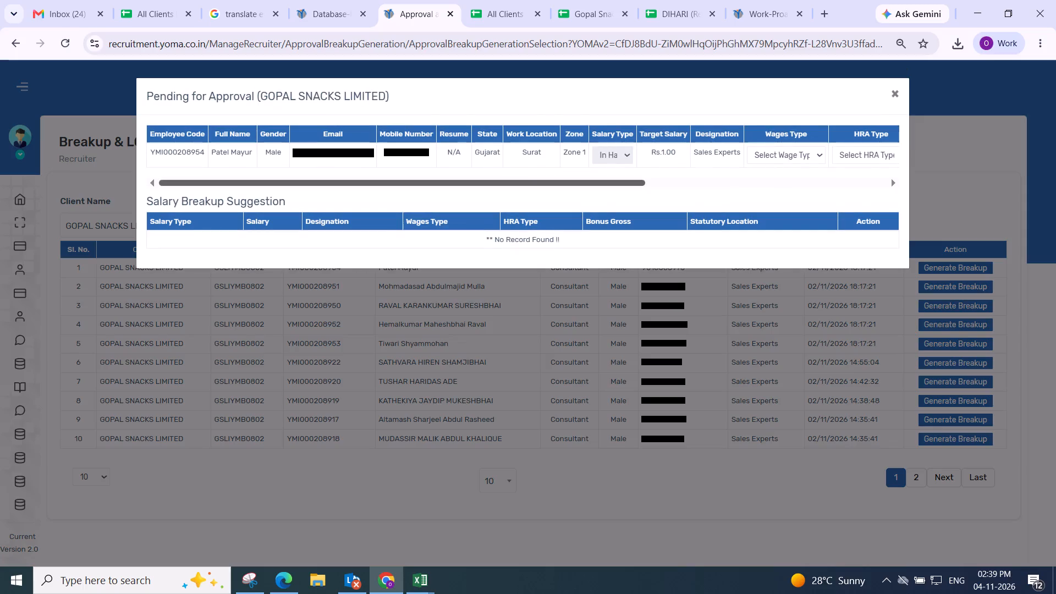
pyautogui.moveTo(265, 186); pyautogui.dragTo(906, 186)
pyautogui.click(412, 152)
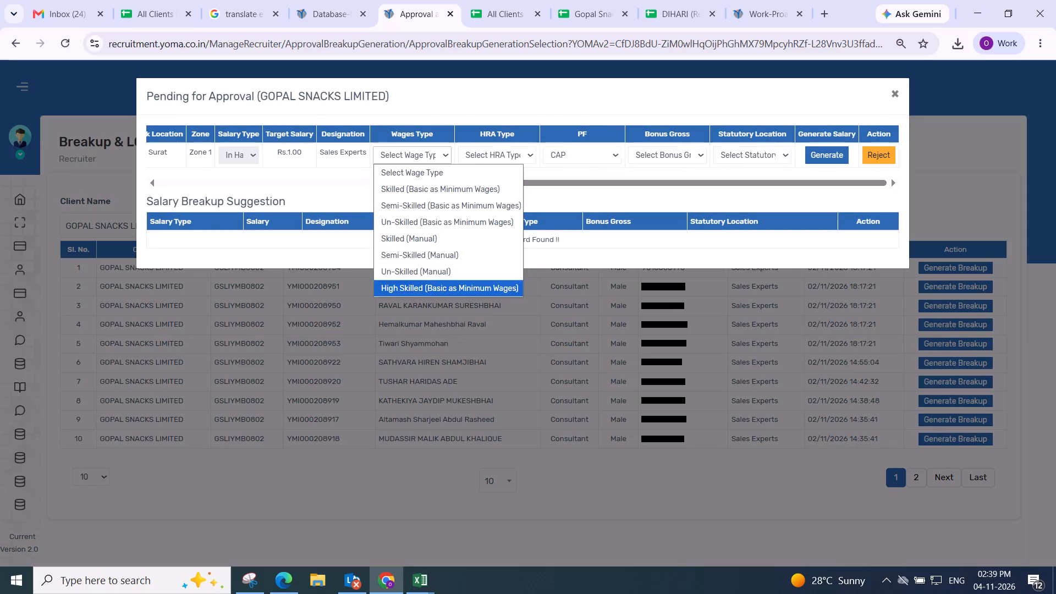
pyautogui.moveTo(428, 255); pyautogui.dragTo(432, 249)
pyautogui.click(485, 148)
pyautogui.click(491, 205)
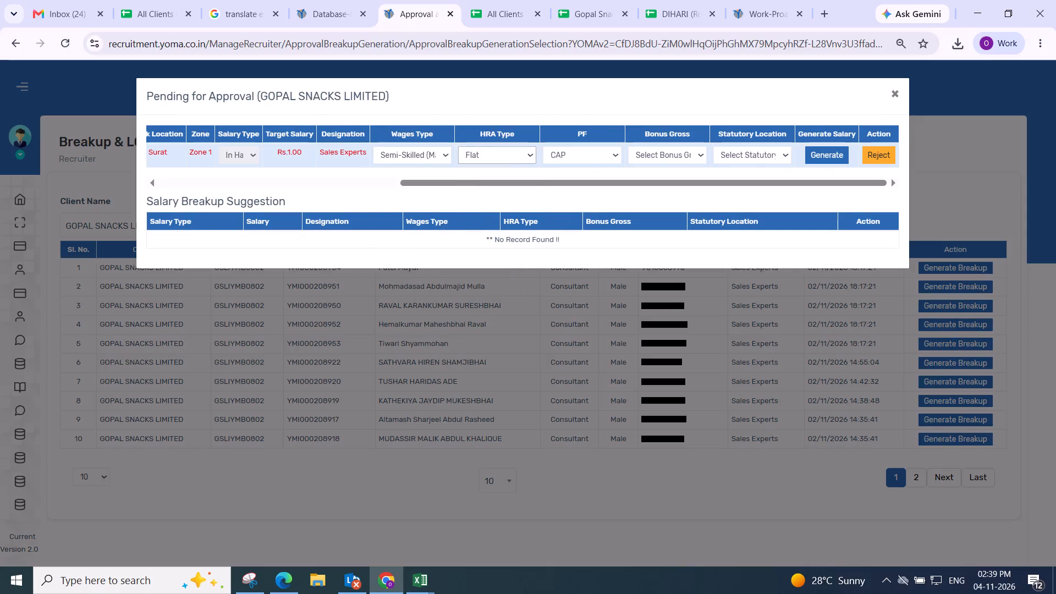
pyautogui.moveTo(572, 159); pyautogui.dragTo(574, 166)
pyautogui.click(577, 212)
pyautogui.click(578, 161)
pyautogui.click(576, 217)
pyautogui.click(676, 153)
pyautogui.click(573, 165)
pyautogui.click(591, 160)
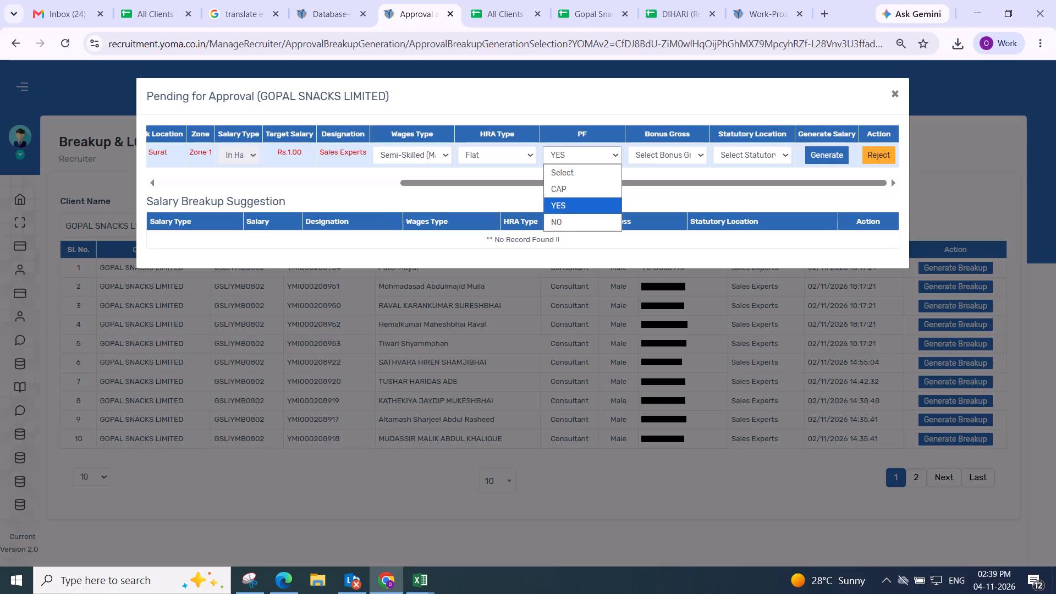
pyautogui.click(587, 222)
# Set Bonus Gross to Not Applicable and statutory location to Bardoli, and generate the Surat employee's salary.
pyautogui.click(651, 155)
pyautogui.moveTo(659, 222); pyautogui.dragTo(659, 215)
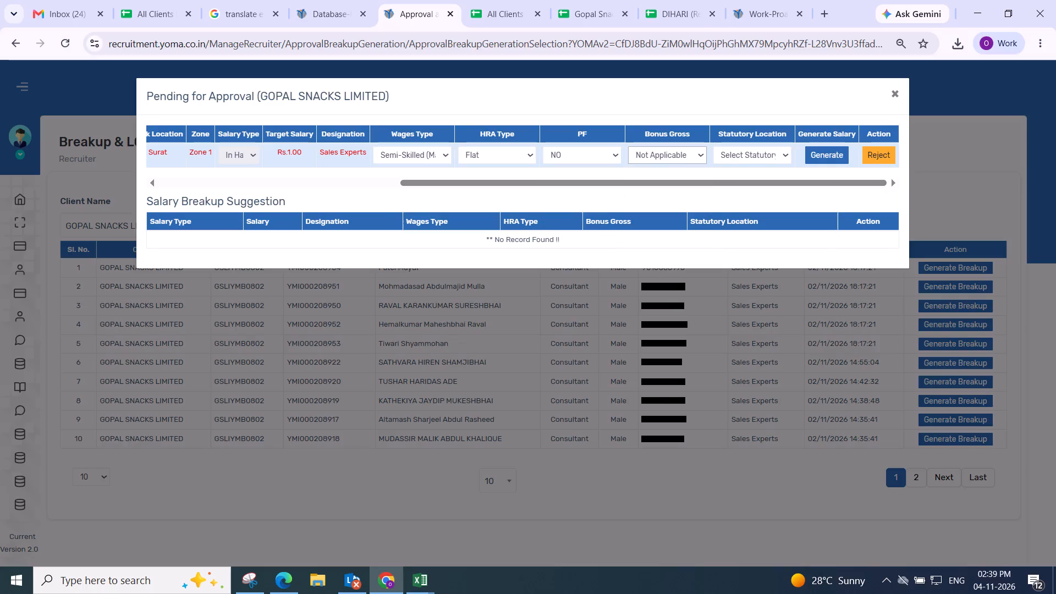
pyautogui.click(728, 151)
pyautogui.moveTo(738, 233); pyautogui.dragTo(735, 227)
pyautogui.click(813, 159)
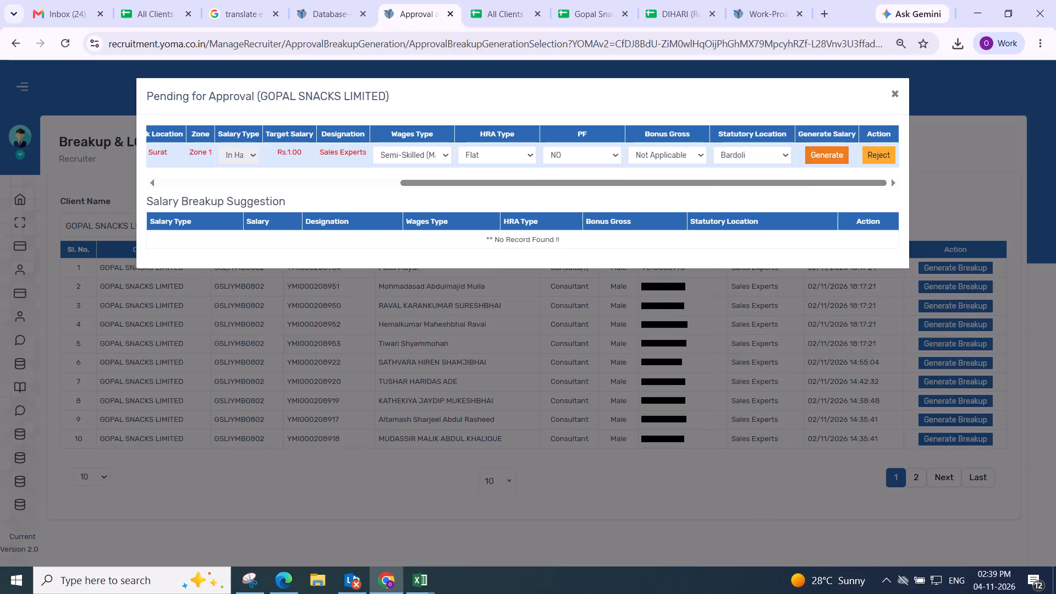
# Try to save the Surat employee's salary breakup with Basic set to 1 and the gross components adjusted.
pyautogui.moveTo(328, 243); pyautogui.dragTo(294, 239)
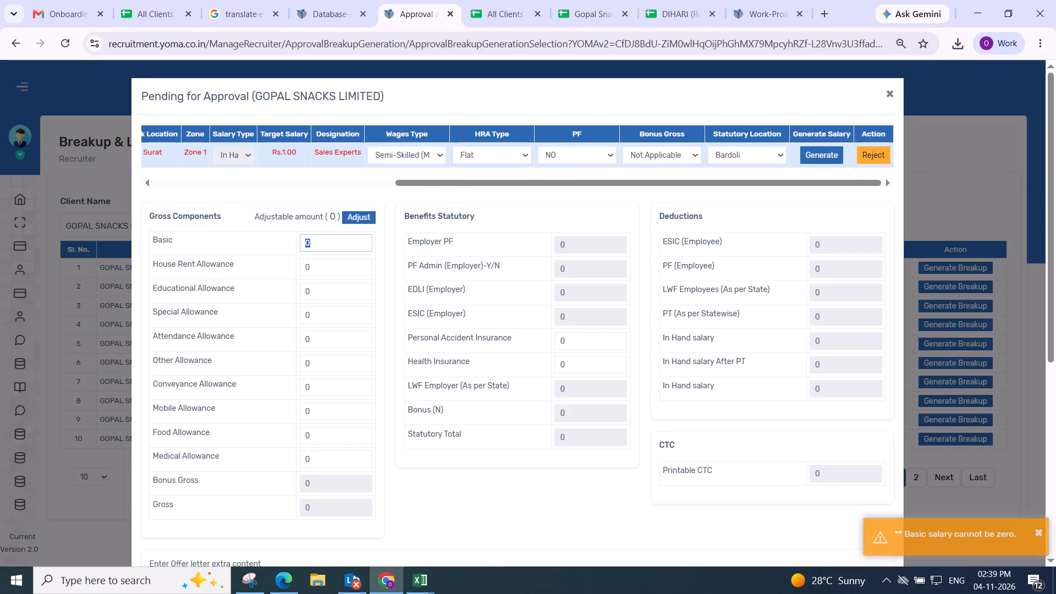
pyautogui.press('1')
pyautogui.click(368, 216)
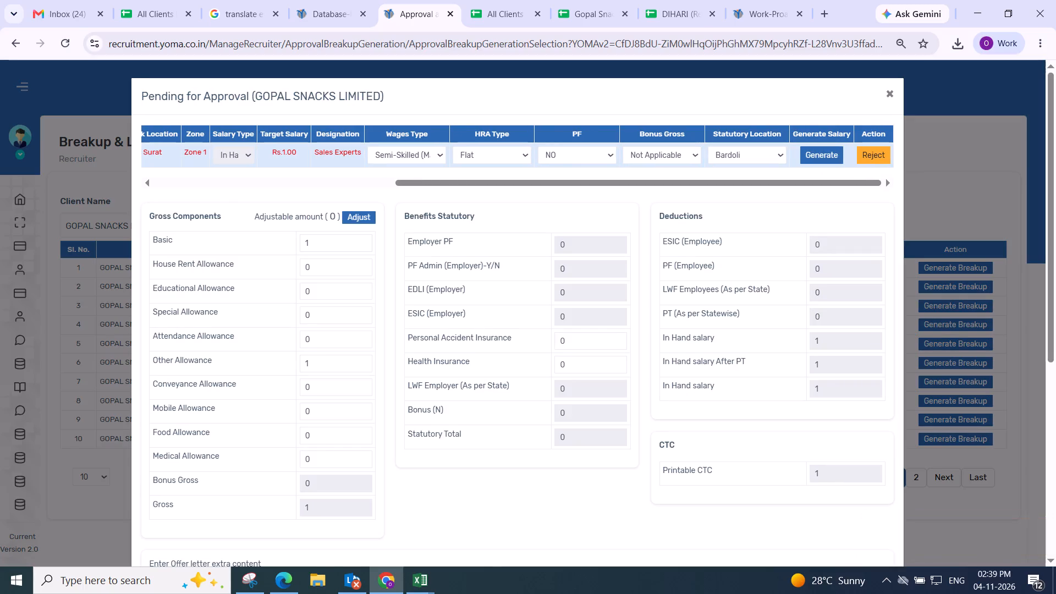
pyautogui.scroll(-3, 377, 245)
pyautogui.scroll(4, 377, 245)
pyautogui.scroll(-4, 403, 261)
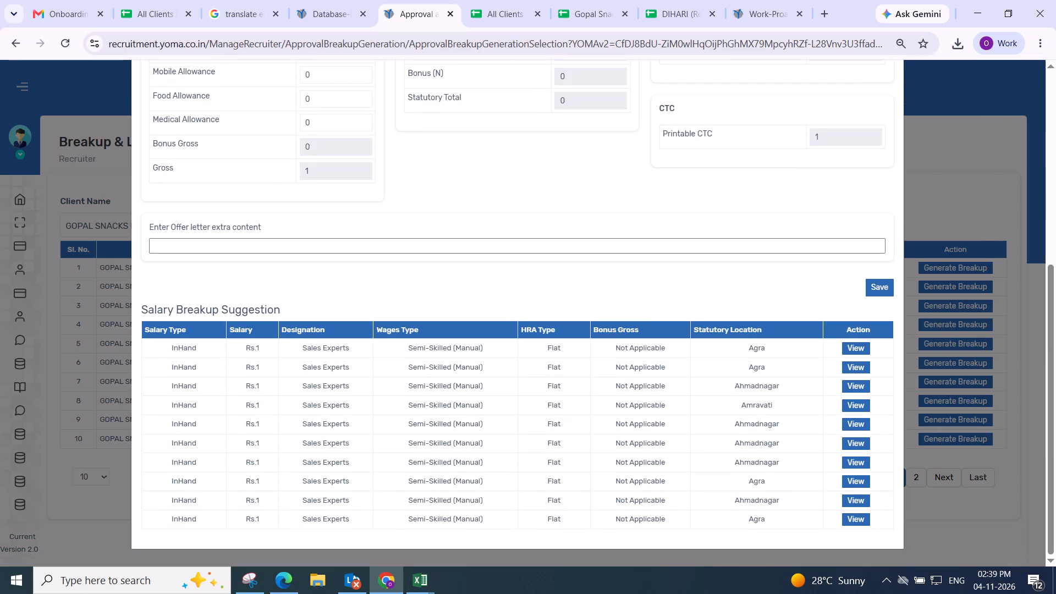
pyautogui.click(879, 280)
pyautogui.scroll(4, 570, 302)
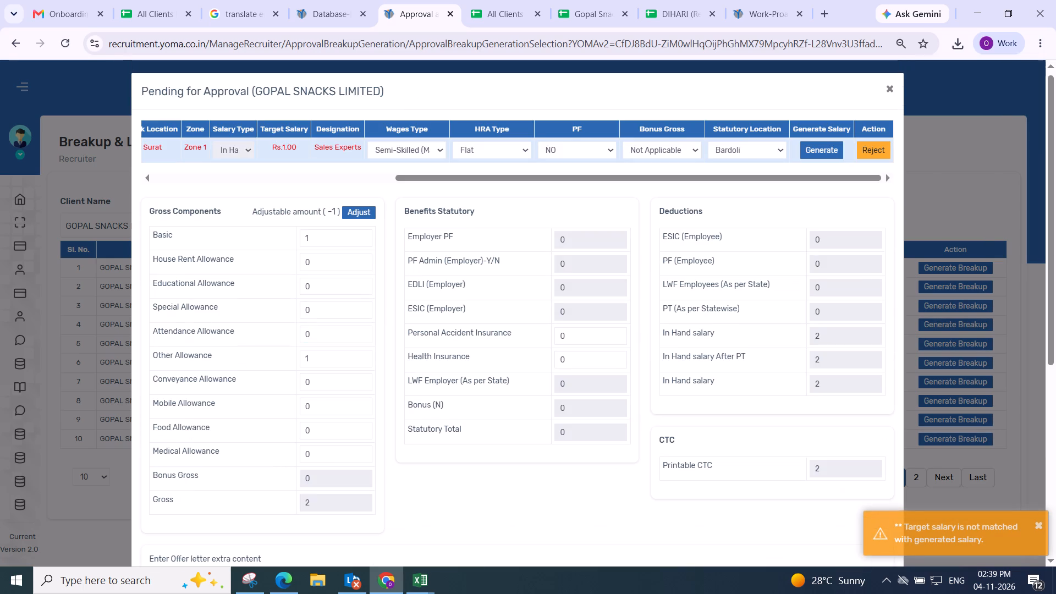
# Readjust the Surat employee's gross components so that Basic is 1 and Other Allowance is 0.
pyautogui.moveTo(338, 239); pyautogui.dragTo(288, 233)
pyautogui.press('1')
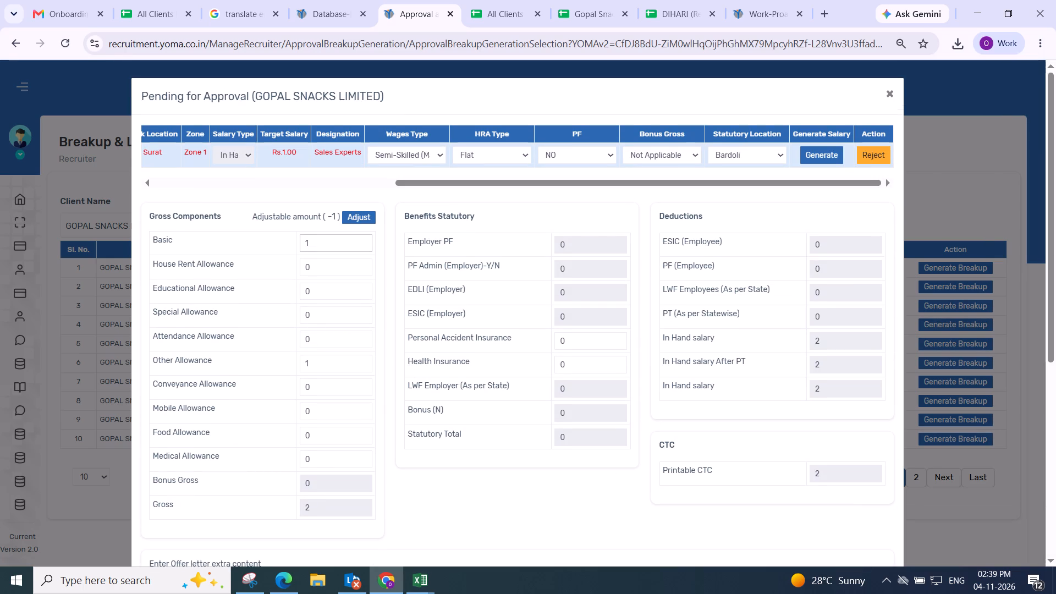
pyautogui.click(387, 238)
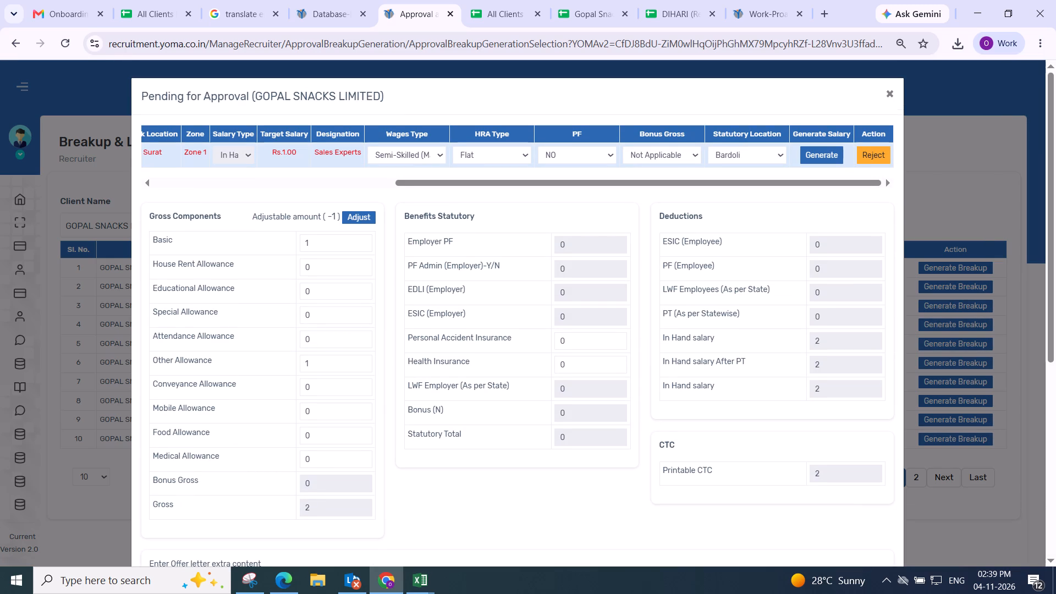
pyautogui.click(336, 239)
pyautogui.moveTo(336, 238); pyautogui.dragTo(262, 237)
pyautogui.press('1')
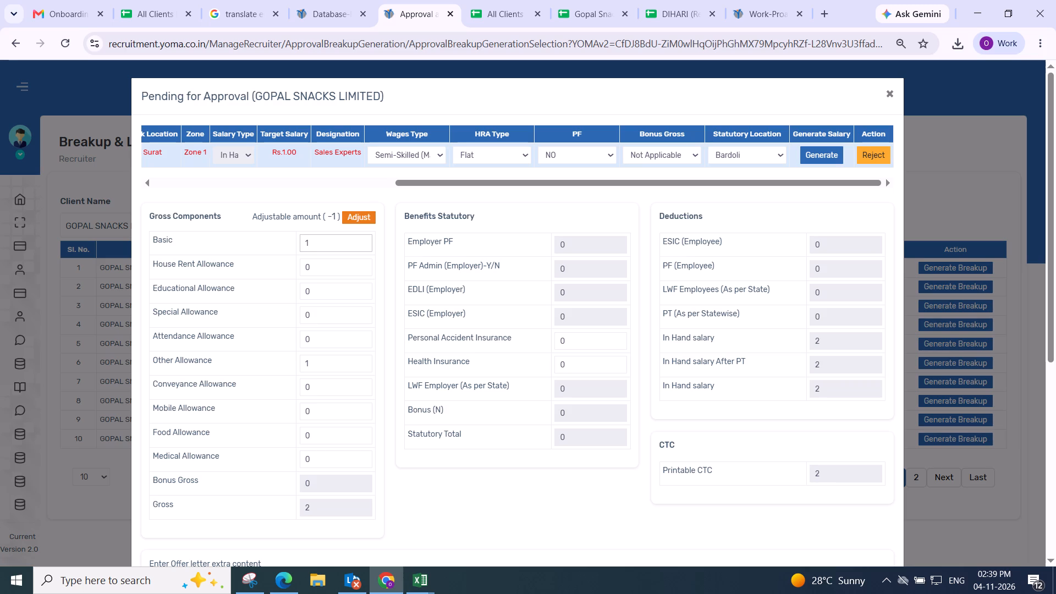
pyautogui.click(359, 217)
pyautogui.moveTo(338, 236); pyautogui.dragTo(293, 234)
pyautogui.press('1')
pyautogui.click(389, 234)
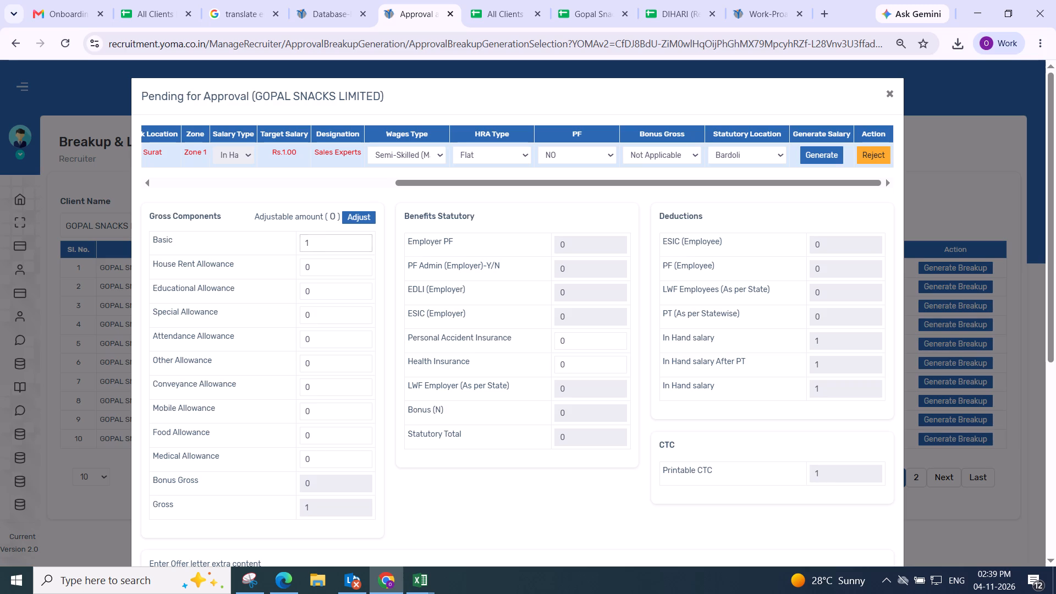
# Save the Surat employee's salary breakup.
pyautogui.scroll(-3, 391, 232)
pyautogui.click(611, 239)
pyautogui.click(862, 289)
pyautogui.click(874, 291)
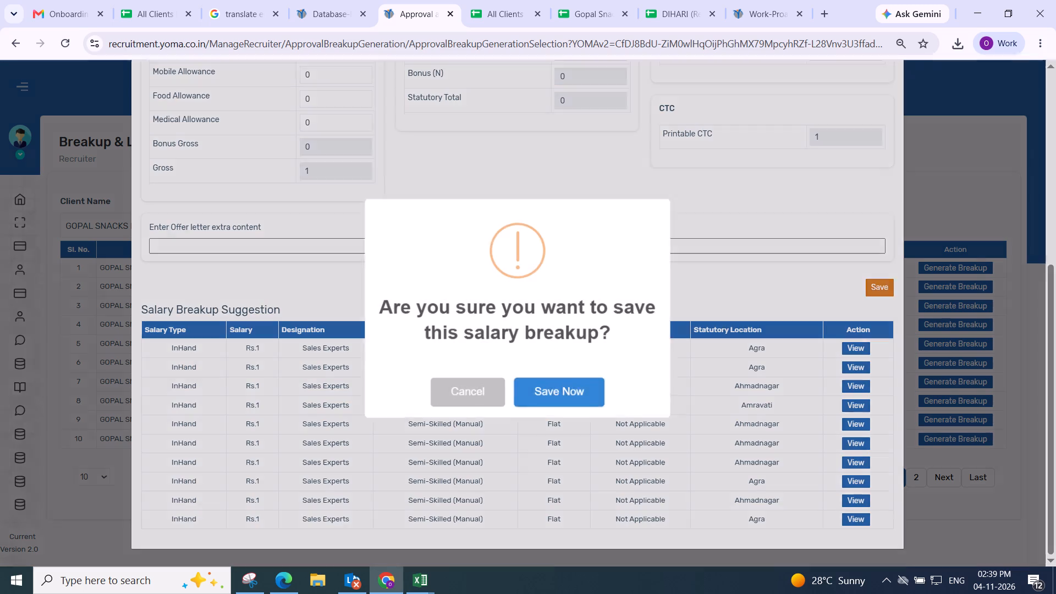
pyautogui.click(527, 393)
pyautogui.scroll(-4, 546, 345)
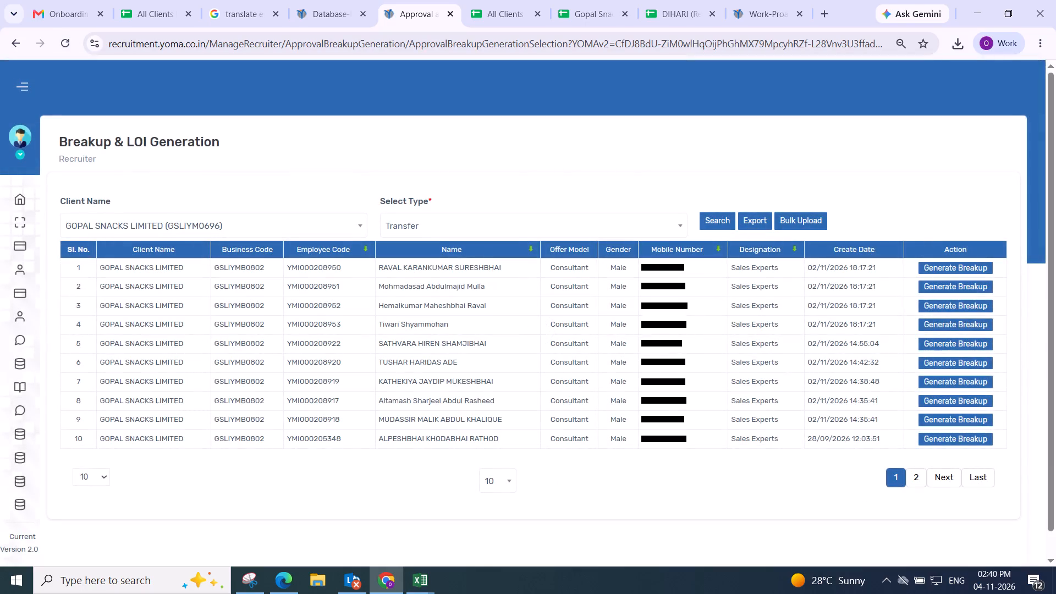
# Open the Kheda employee's breakup and set Wages Type to Semi-Skilled (Manual), HRA Type to Flat and PF to NO.
pyautogui.click(945, 271)
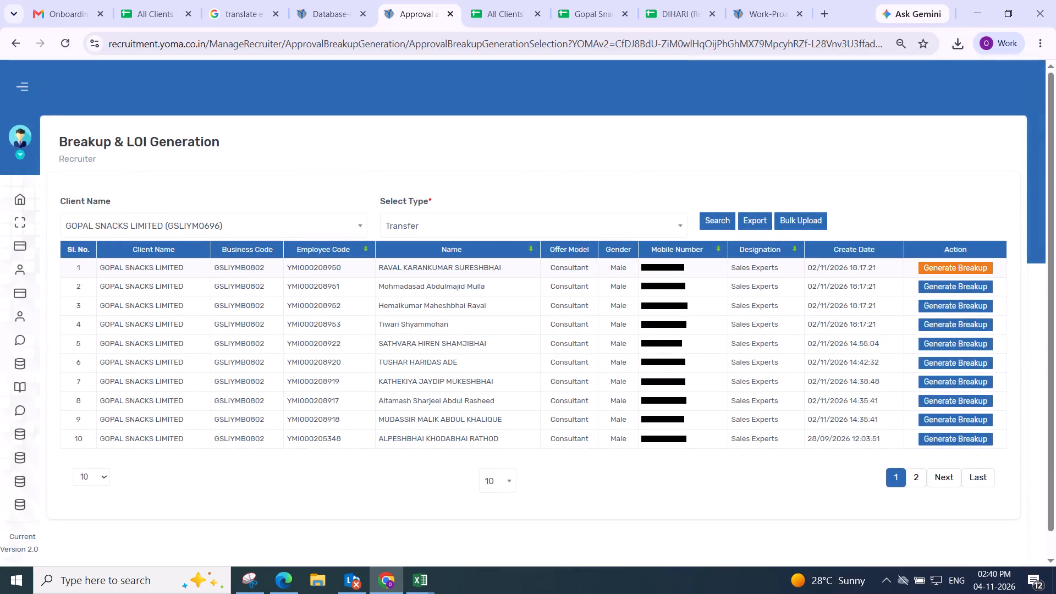
pyautogui.moveTo(349, 183); pyautogui.dragTo(1014, 183)
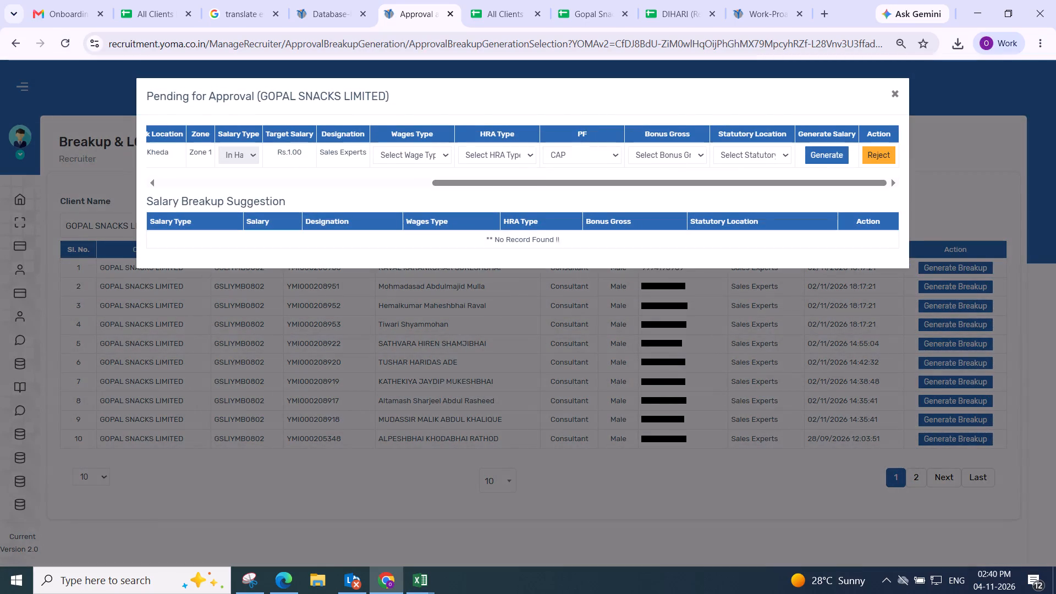
pyautogui.click(474, 151)
pyautogui.click(420, 156)
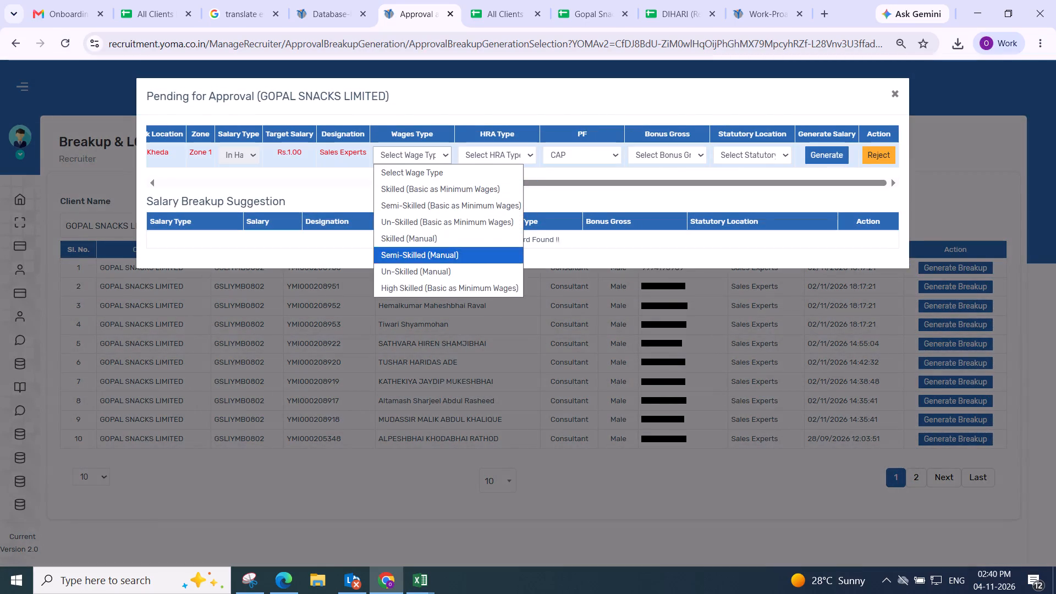
pyautogui.click(428, 253)
pyautogui.click(485, 157)
pyautogui.click(491, 204)
pyautogui.click(573, 156)
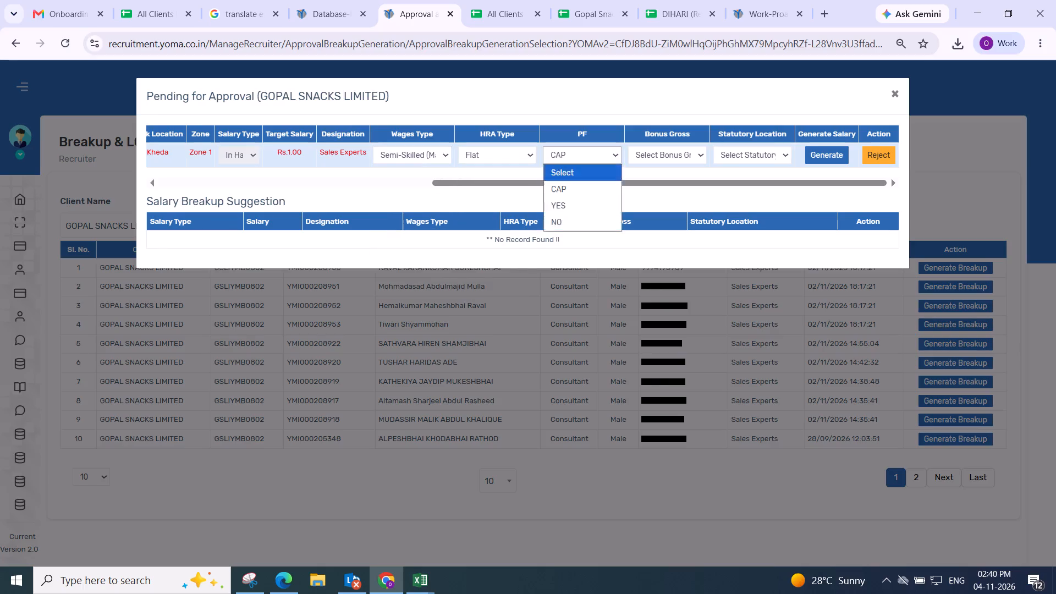
pyautogui.click(581, 219)
# Set Bonus Gross to Not Applicable and statutory location to Bardoli, and generate the Kheda employee's salary.
pyautogui.click(663, 155)
pyautogui.click(673, 220)
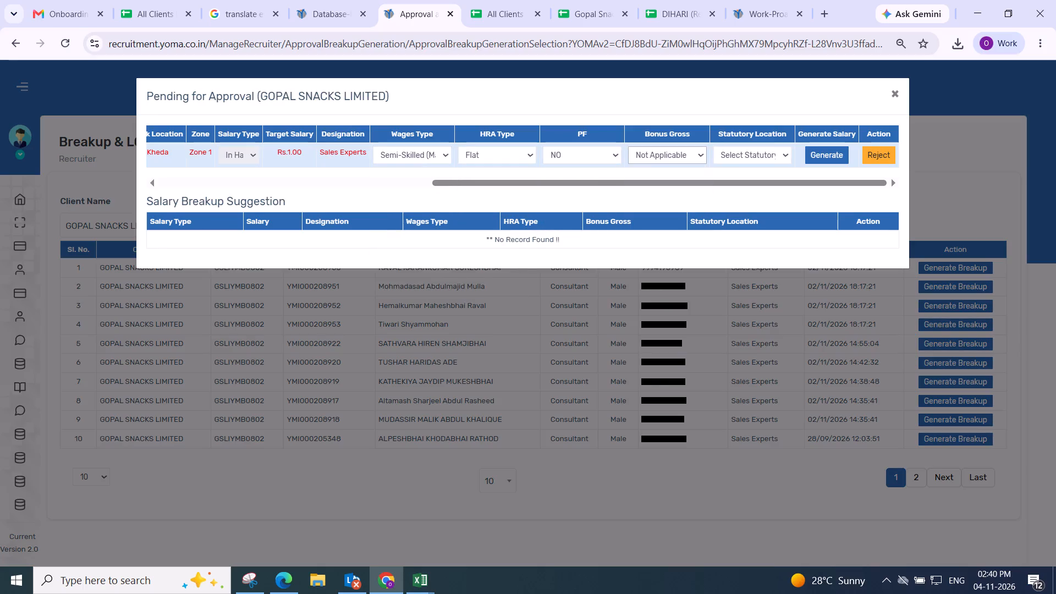
pyautogui.click(749, 163)
pyautogui.moveTo(758, 217); pyautogui.dragTo(750, 219)
pyautogui.click(817, 153)
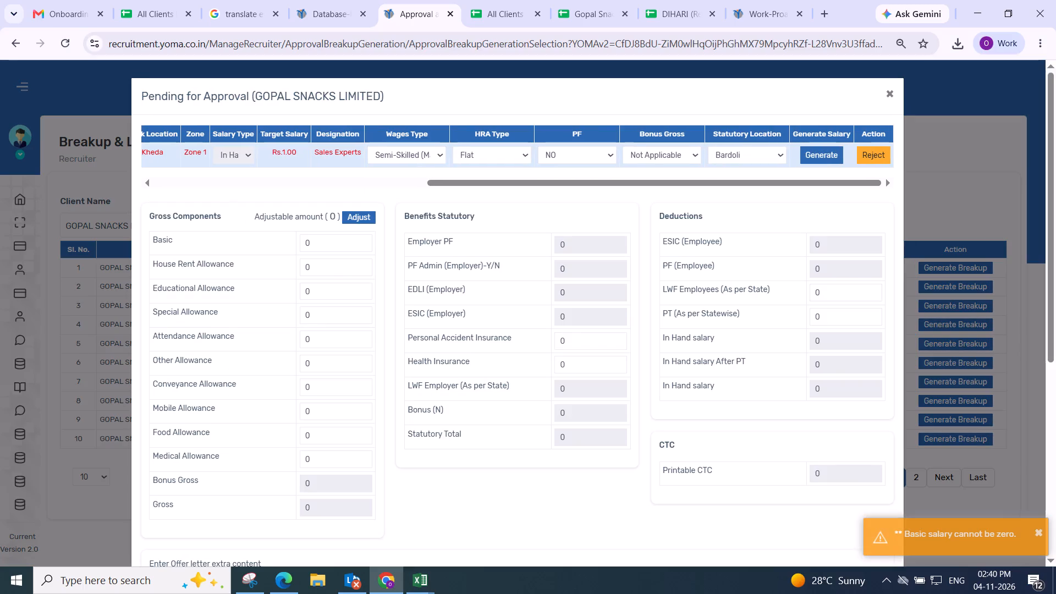
# Set Basic to 1 in the Kheda employee's gross components, adjust them, and save the salary breakup.
pyautogui.click(362, 223)
pyautogui.moveTo(328, 240); pyautogui.dragTo(280, 241)
pyautogui.press('1')
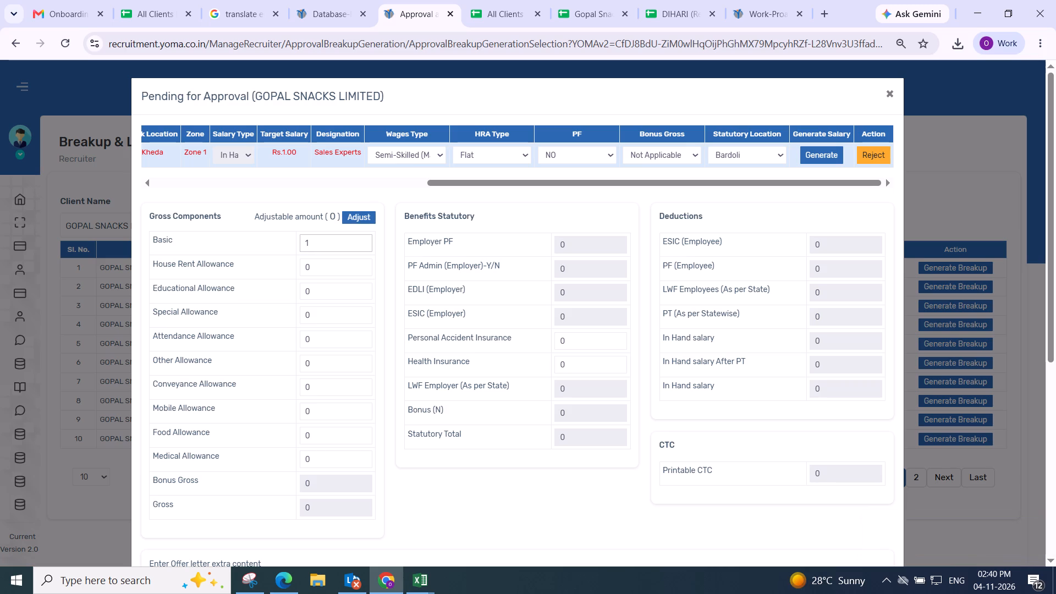
pyautogui.click(390, 231)
pyautogui.scroll(-2, 394, 230)
pyautogui.click(475, 217)
pyautogui.click(869, 290)
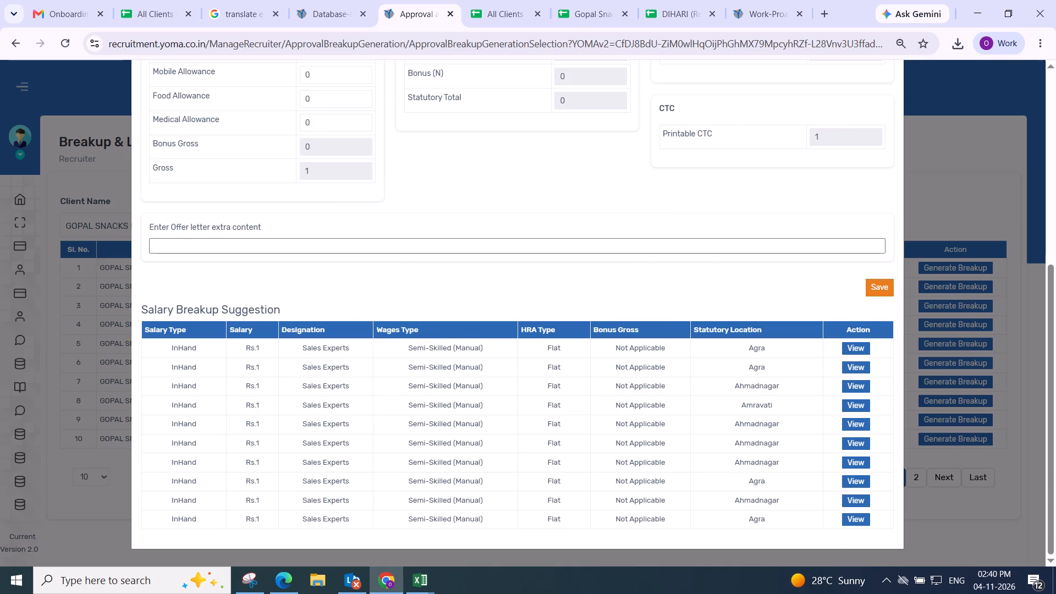
pyautogui.click(549, 388)
pyautogui.scroll(3, 547, 381)
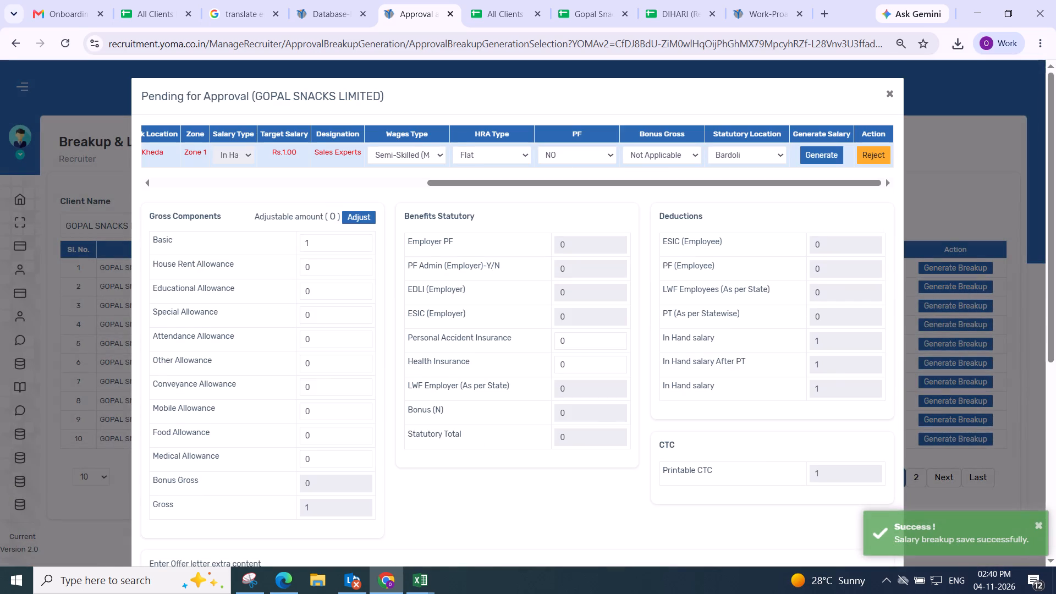
pyautogui.scroll(-4, 391, 223)
pyautogui.scroll(3, 391, 223)
pyautogui.scroll(-6, 469, 243)
pyautogui.scroll(4, 730, 290)
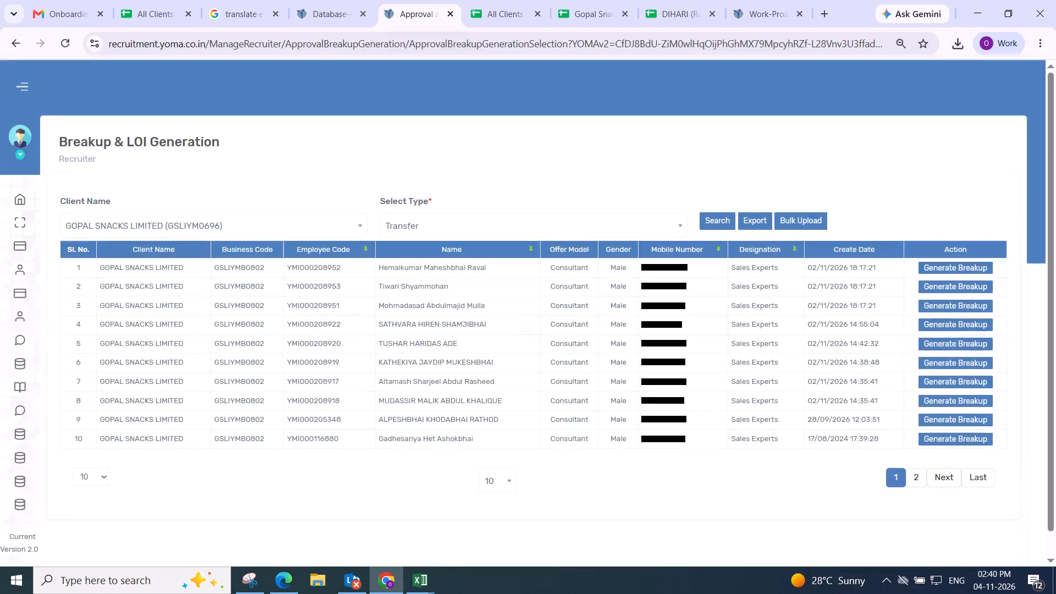
# Open the first listed Surat employee's breakup and set Wages Type to Semi-Skilled (Manual), HRA Type to Percentage and PF to NO.
pyautogui.click(960, 268)
pyautogui.moveTo(240, 184); pyautogui.dragTo(953, 184)
pyautogui.click(408, 155)
pyautogui.click(411, 250)
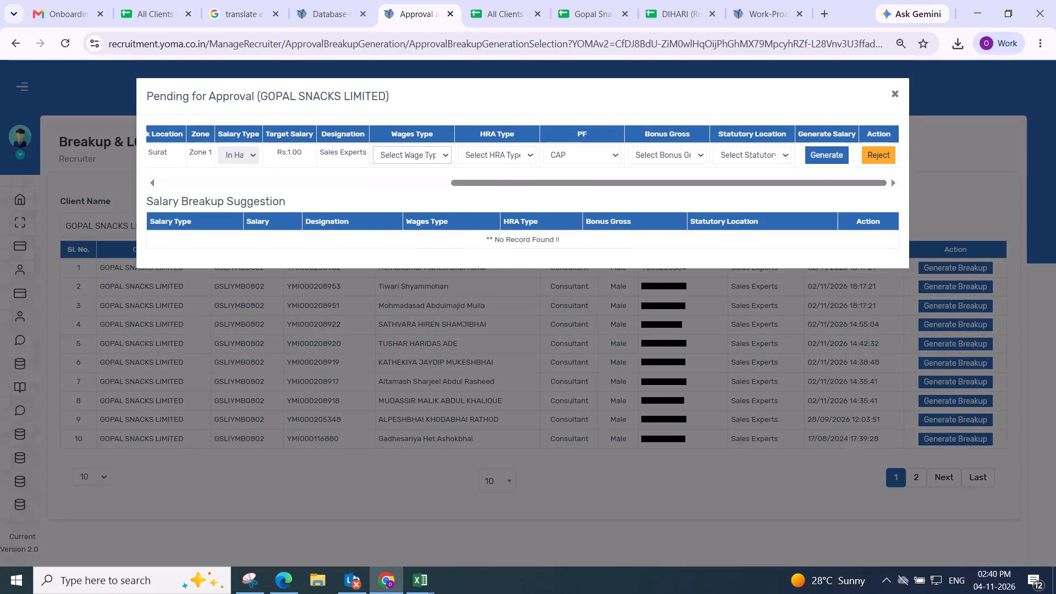
pyautogui.click(473, 160)
pyautogui.moveTo(482, 202); pyautogui.dragTo(491, 196)
pyautogui.moveTo(581, 150); pyautogui.dragTo(586, 154)
pyautogui.click(595, 216)
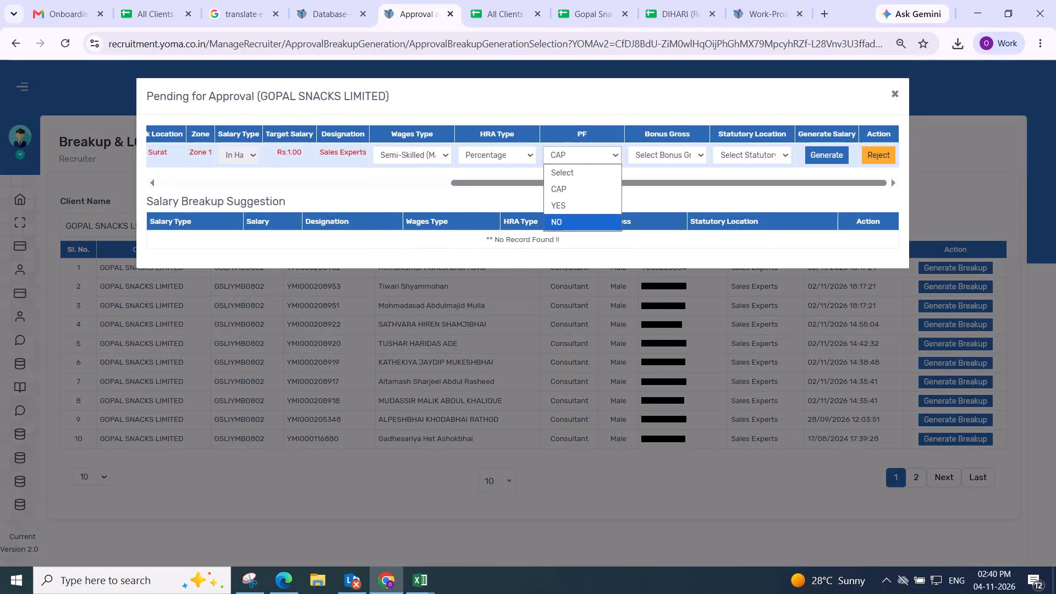
# Set Bonus Gross to Not Applicable and statutory location to Anand, and generate the Surat employee's salary.
pyautogui.click(652, 163)
pyautogui.click(656, 208)
pyautogui.click(674, 150)
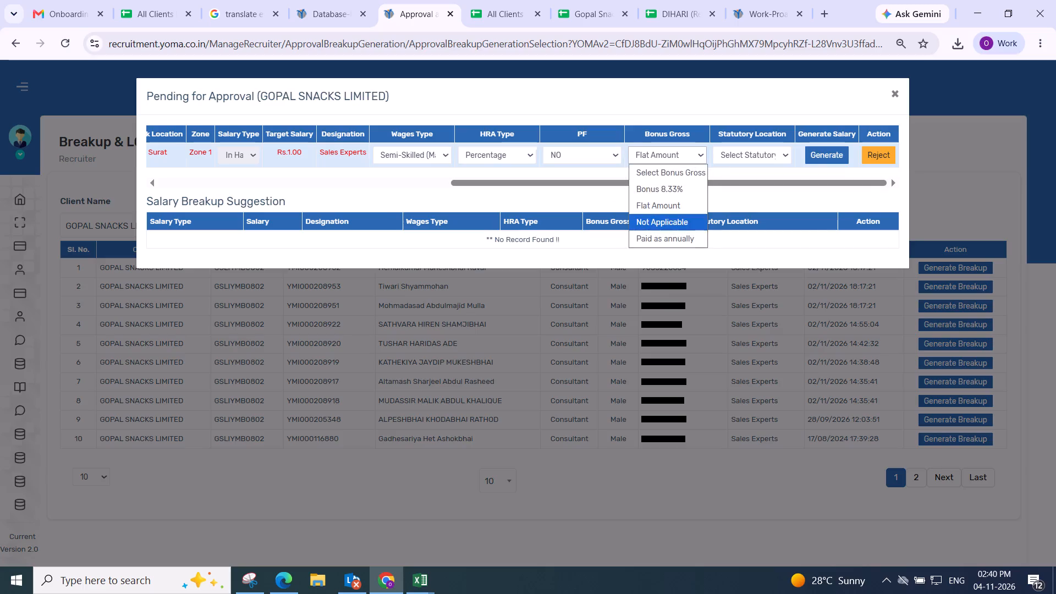
pyautogui.click(669, 222)
pyautogui.click(738, 160)
pyautogui.moveTo(725, 228); pyautogui.dragTo(725, 212)
pyautogui.click(832, 145)
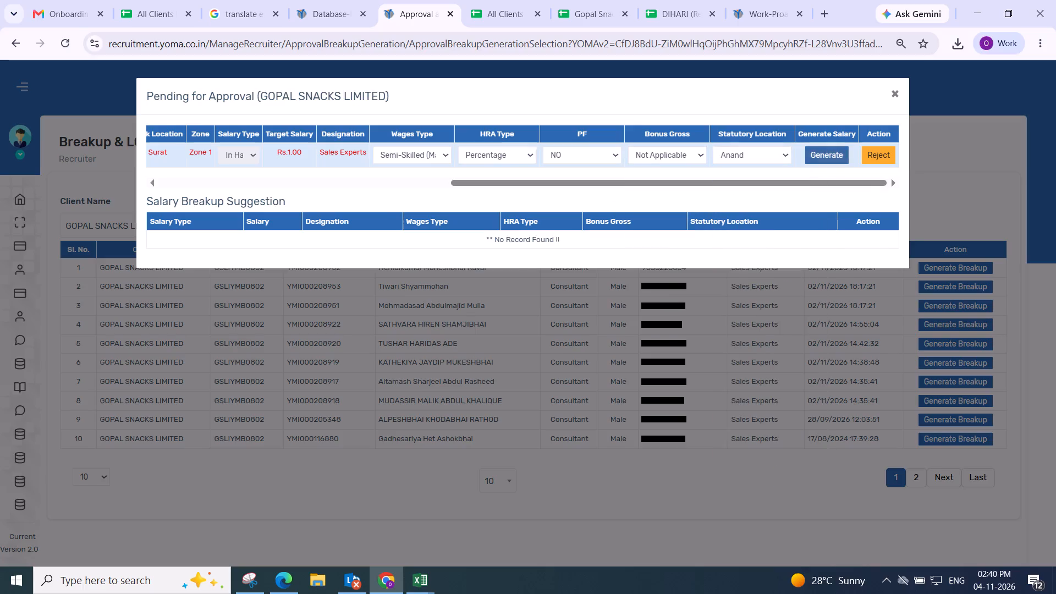
pyautogui.click(831, 148)
# Set Basic to 1 in the Surat employee's gross components, save the salary breakup and close the approval dialog.
pyautogui.moveTo(316, 244); pyautogui.dragTo(274, 234)
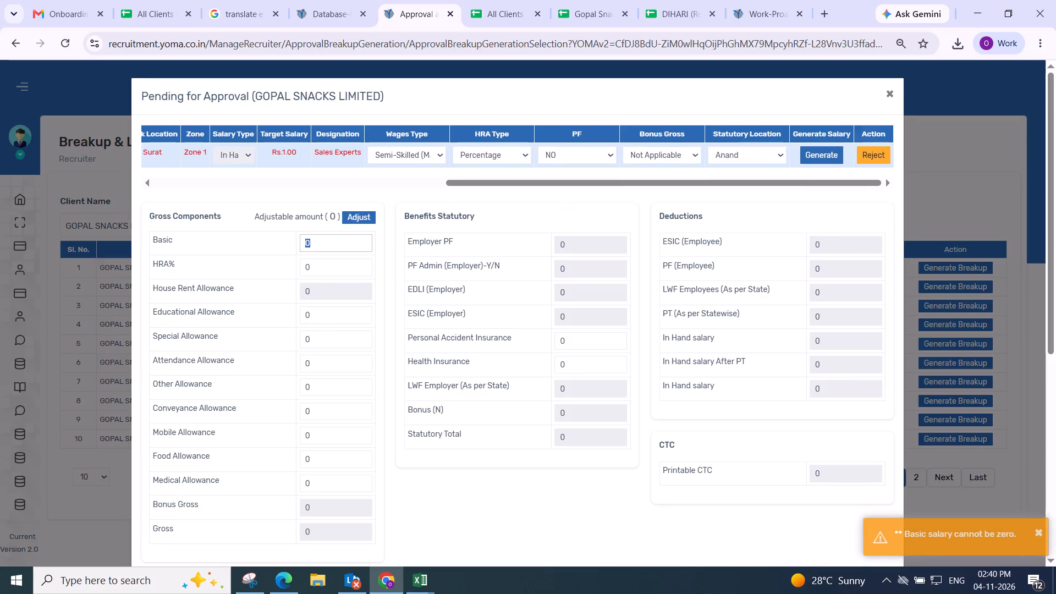
pyautogui.press('1')
pyautogui.click(385, 241)
pyautogui.scroll(-2, 389, 239)
pyautogui.click(554, 196)
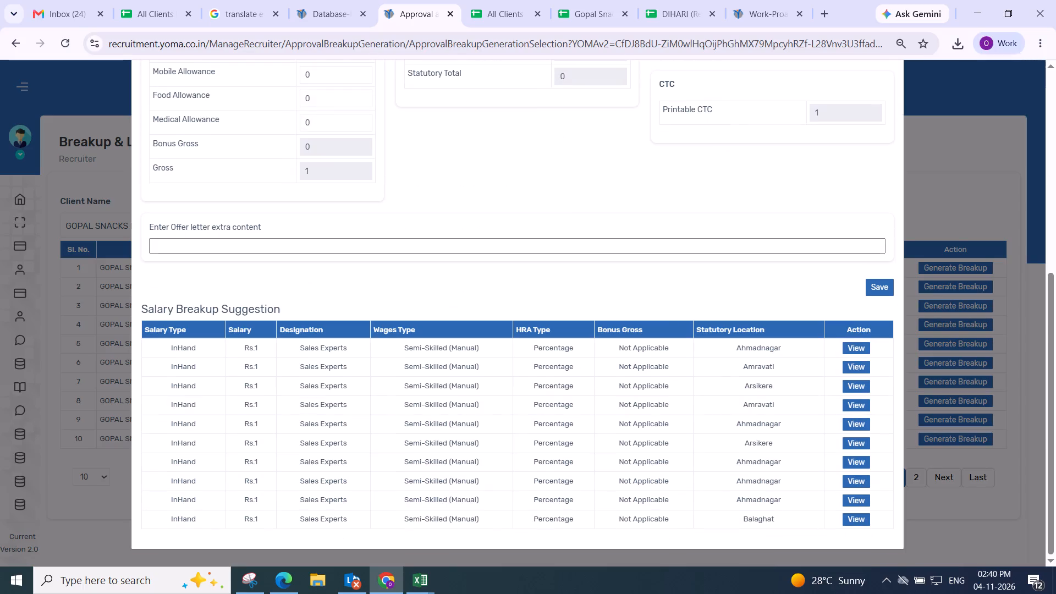
pyautogui.click(866, 280)
pyautogui.click(564, 385)
pyautogui.scroll(3, 550, 368)
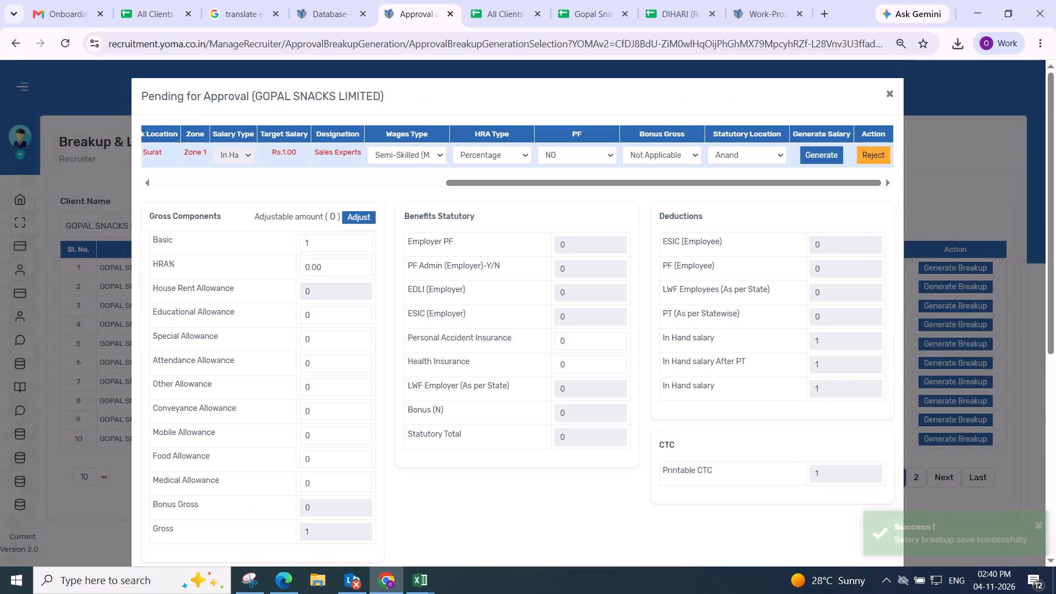
pyautogui.click(892, 100)
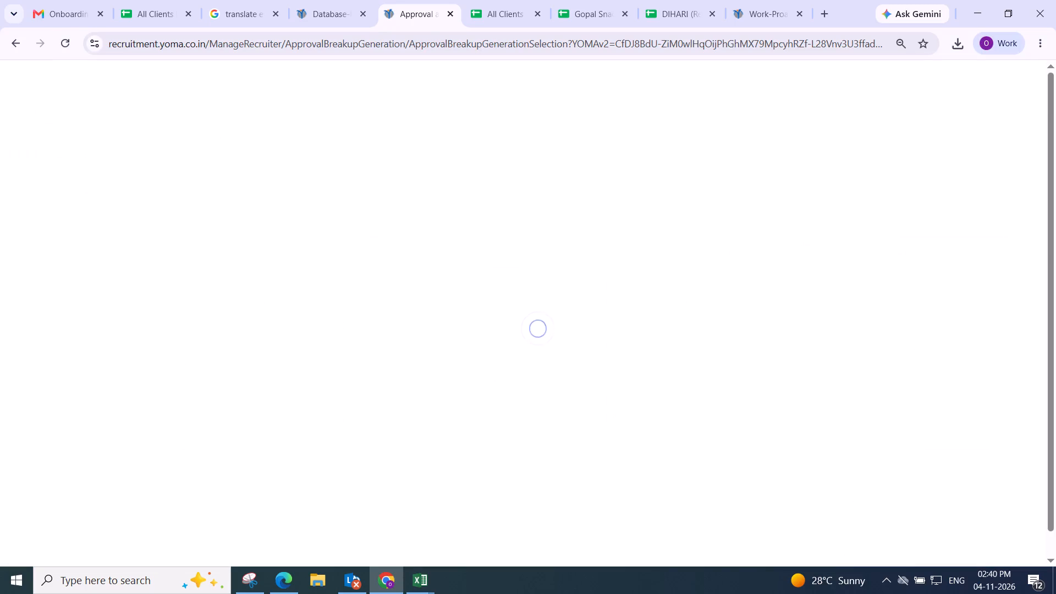
pyautogui.scroll(2, 1041, 371)
# Reset the client filter to Select Client, set the type to Source, and search for pending positions.
pyautogui.click(238, 230)
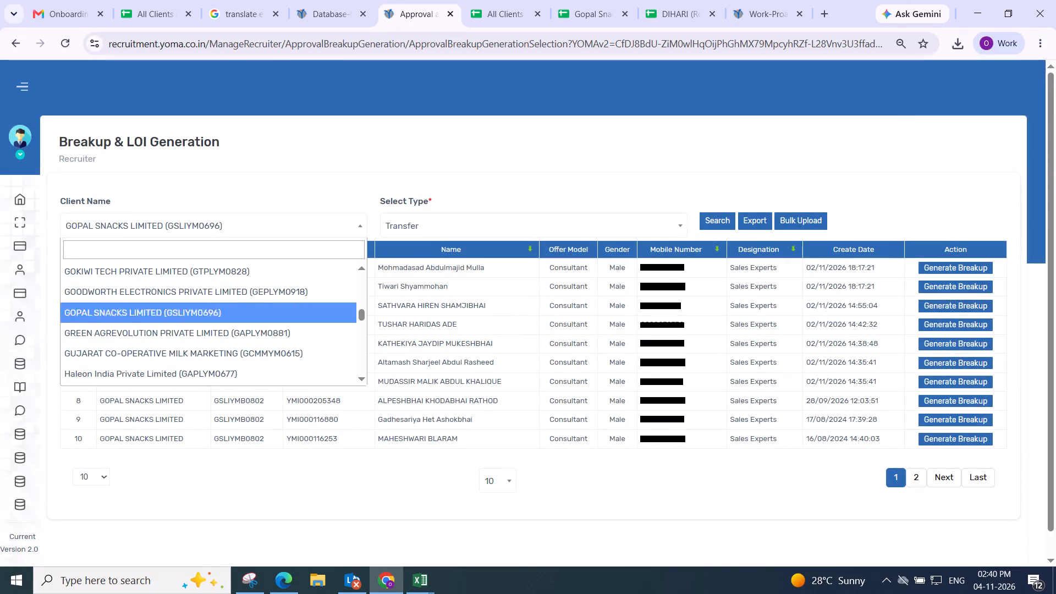
pyautogui.write('selo')
pyautogui.press('BackSpace')
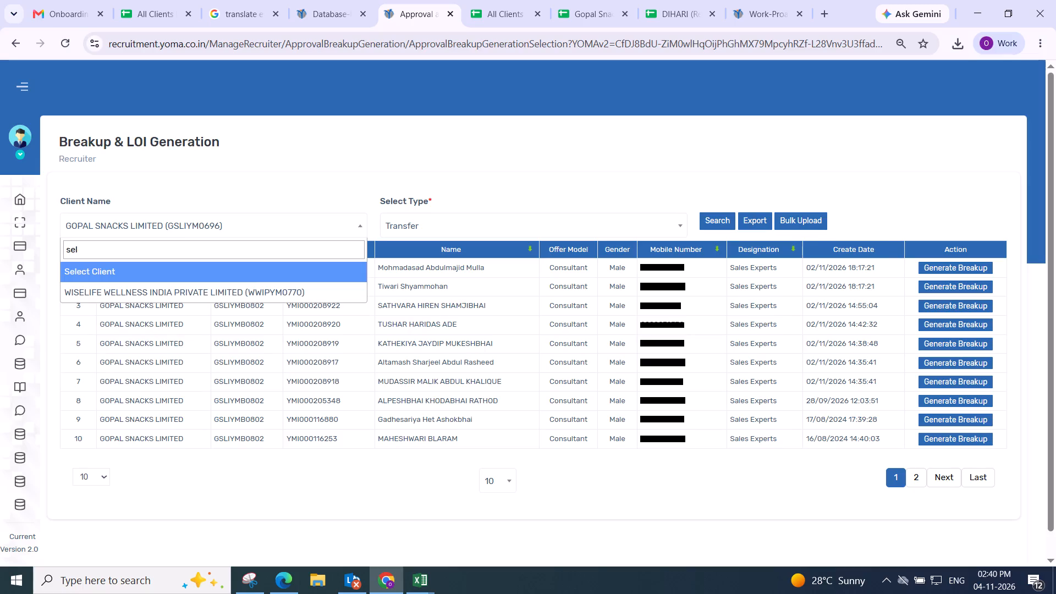
pyautogui.moveTo(196, 268); pyautogui.dragTo(209, 266)
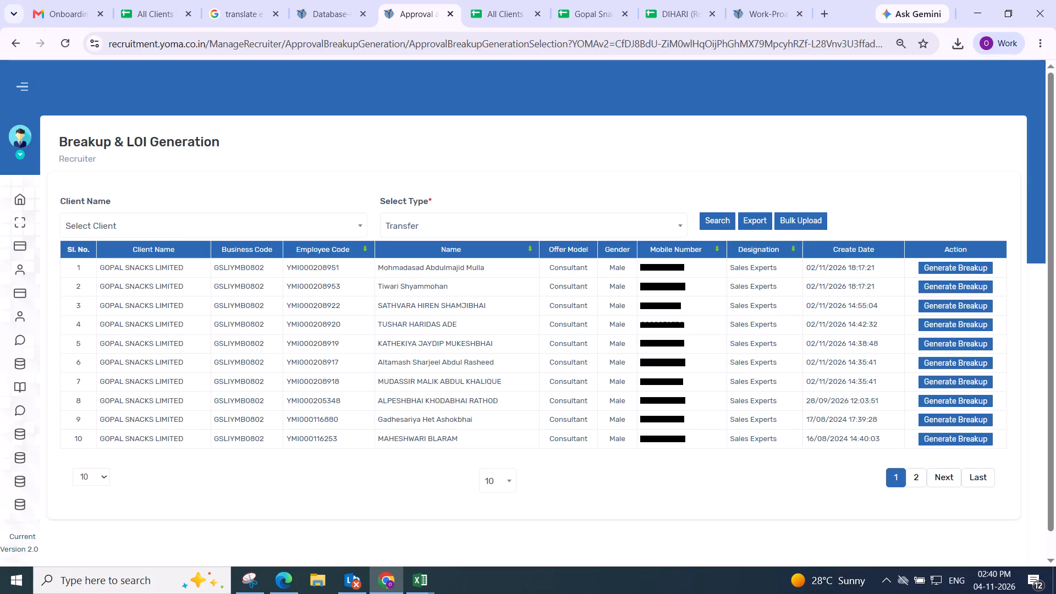
pyautogui.click(501, 224)
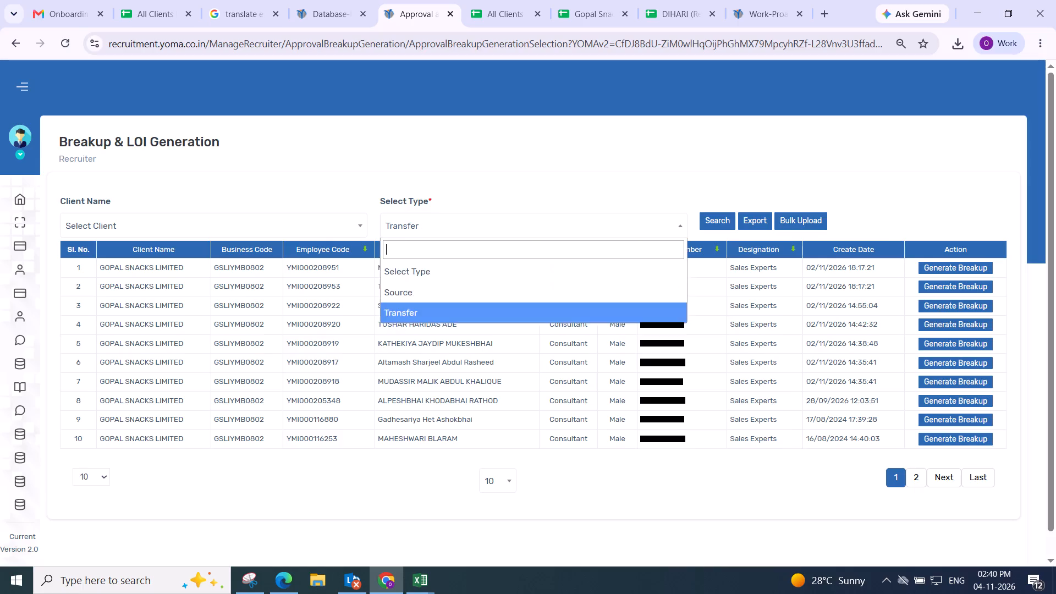
pyautogui.click(479, 297)
pyautogui.click(708, 218)
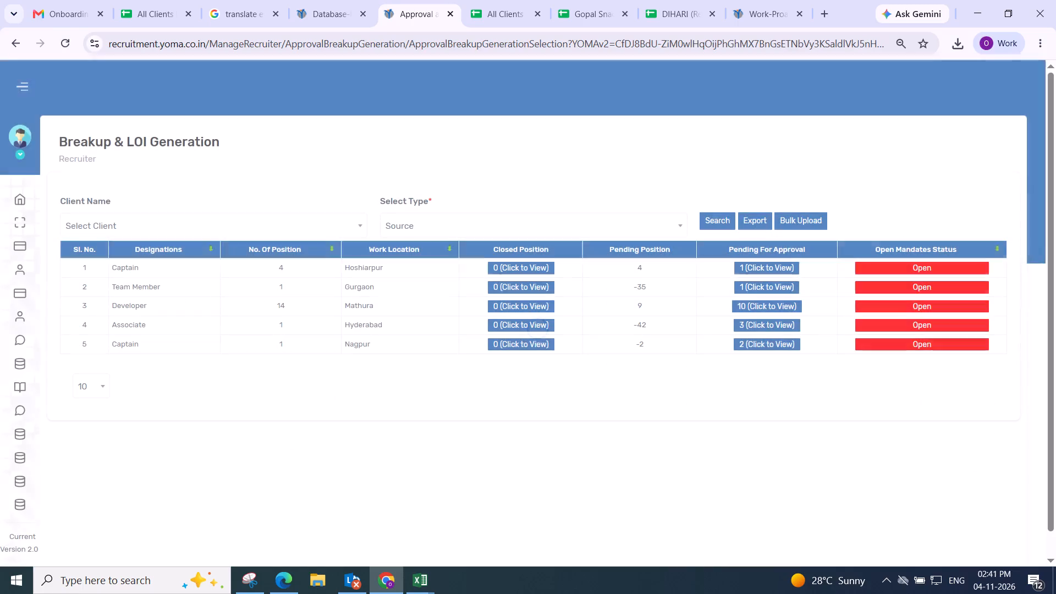
# Filter the Source positions by the client Blinkit Foods Limited (BFLIYM0808).
pyautogui.click(279, 217)
pyautogui.press('b')
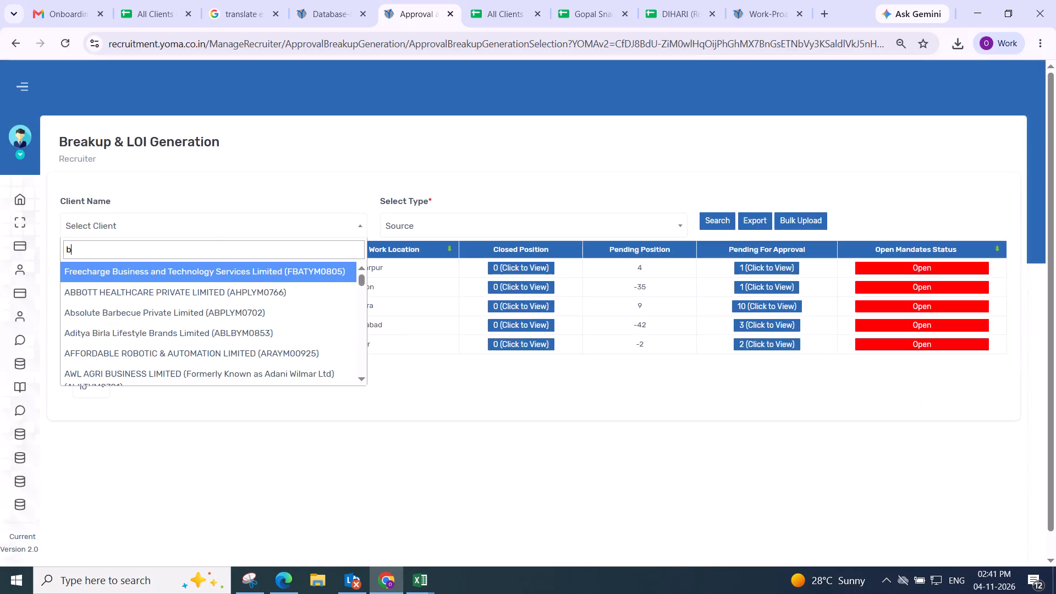
pyautogui.write('li')
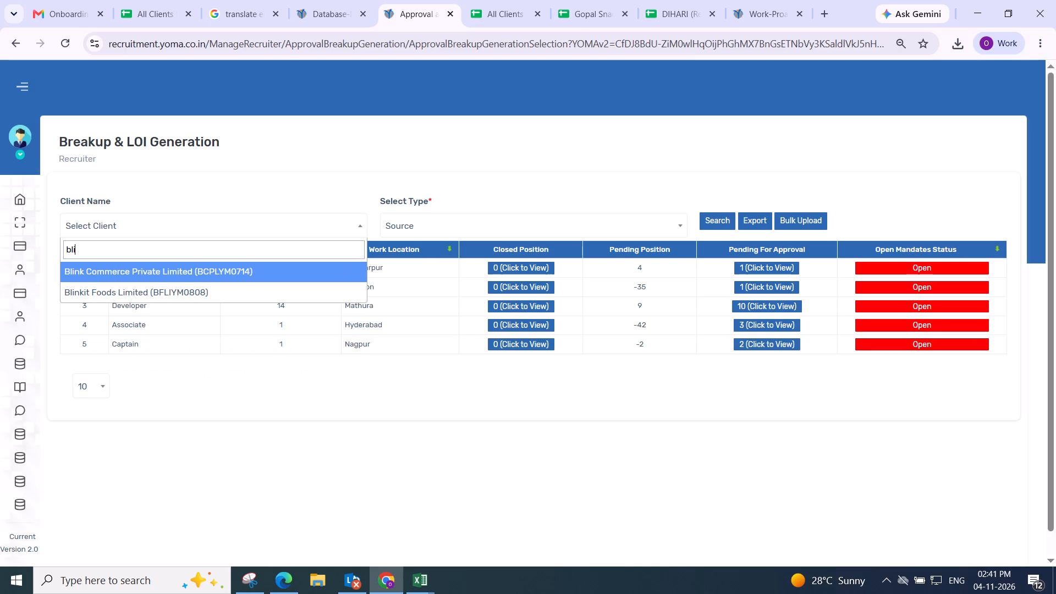
pyautogui.click(227, 293)
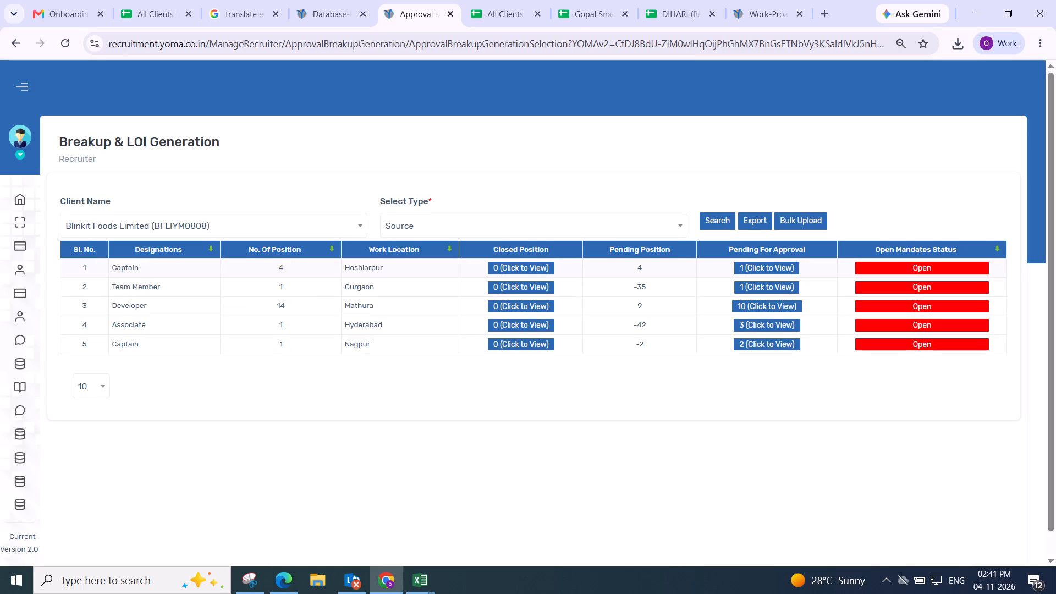
pyautogui.click(705, 223)
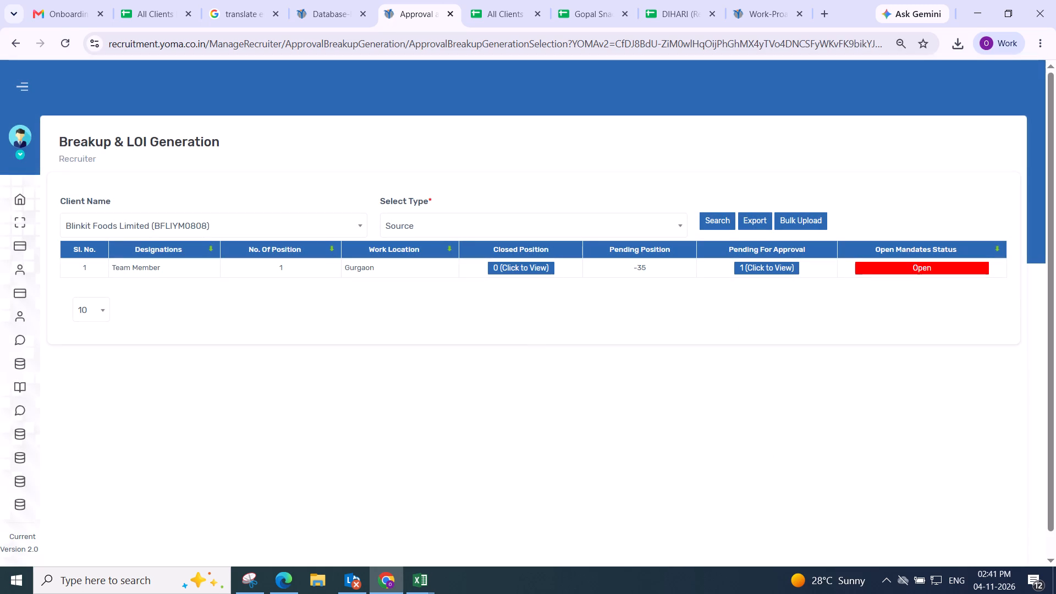
# Open the pending approval for the Gurgaon Team Member position and copy the client name Blinkit Foods Limited.
pyautogui.click(750, 265)
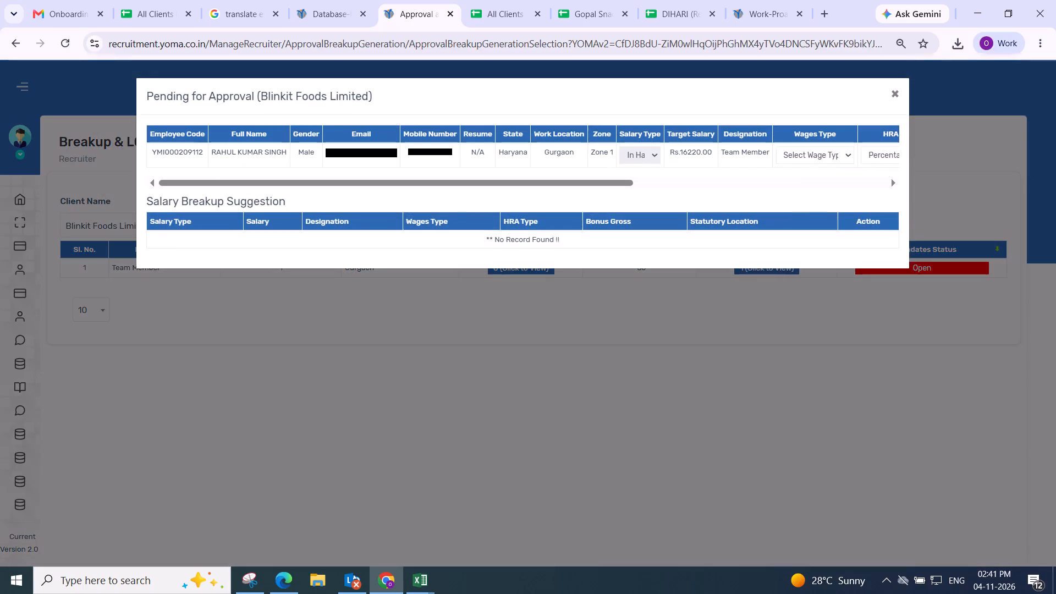
pyautogui.moveTo(259, 97); pyautogui.dragTo(362, 88)
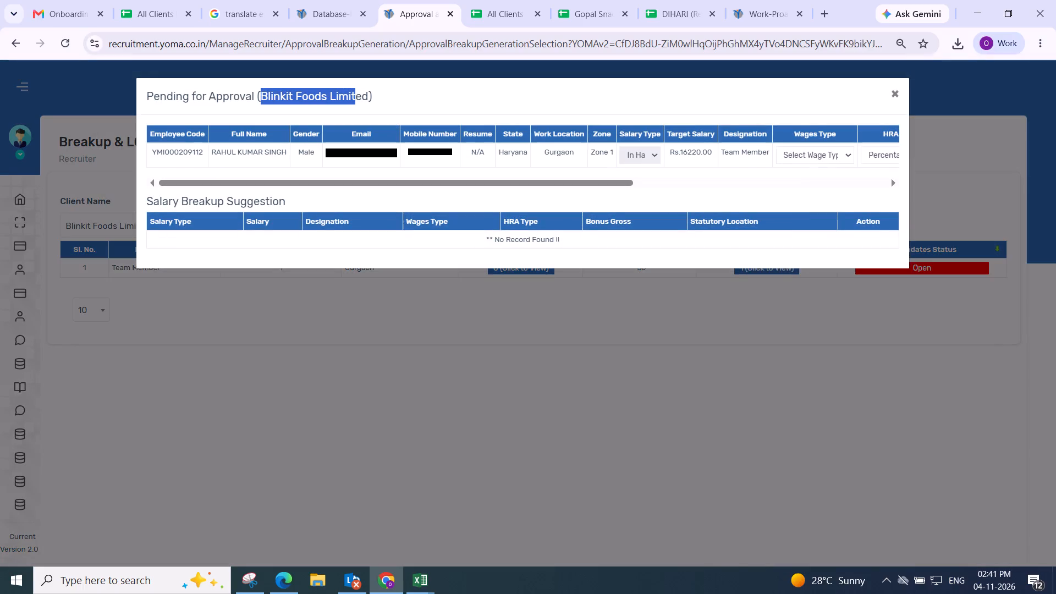
pyautogui.hotkey('ctrl', 'c')
# Search the All Clients Requisition (Onboarding) Tracker spreadsheet for the copied Blinkit Foods client name.
pyautogui.click(171, 21)
pyautogui.hotkey('ctrl', 'f')
pyautogui.hotkey('ctrl', 'v')
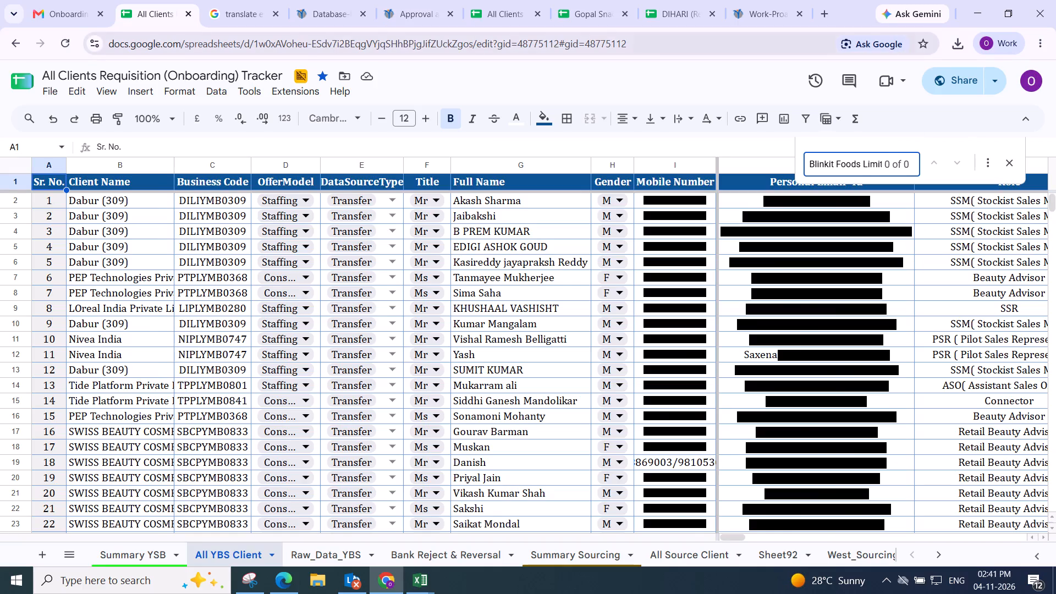
# Close the translation page and look up the copied Blinkit Foods client name in the All Clients Salary Breakup spreadsheet.
pyautogui.click(277, 14)
pyautogui.click(428, 14)
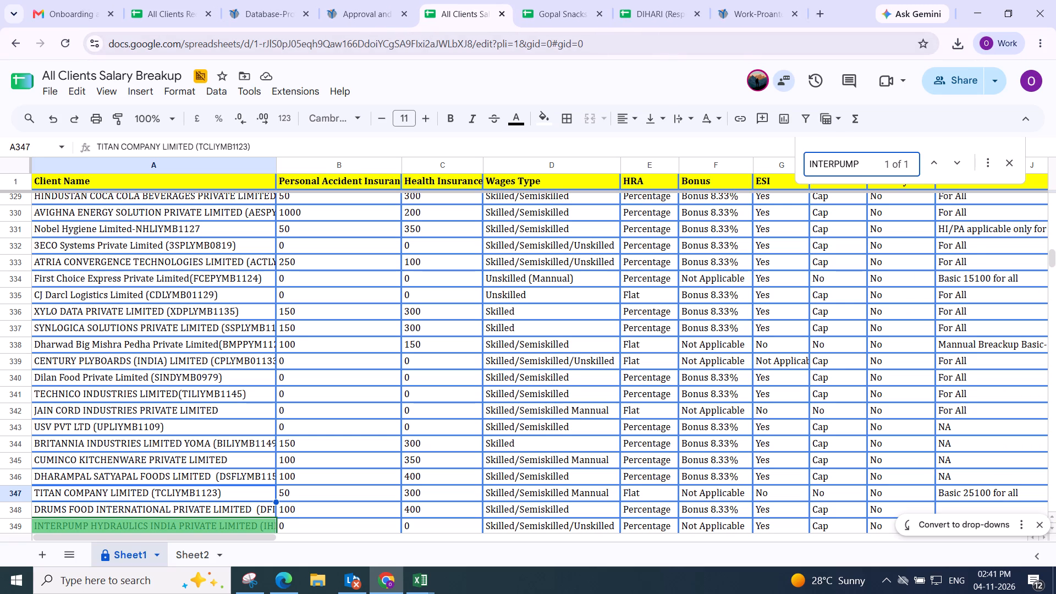
pyautogui.scroll(-1, 388, 466)
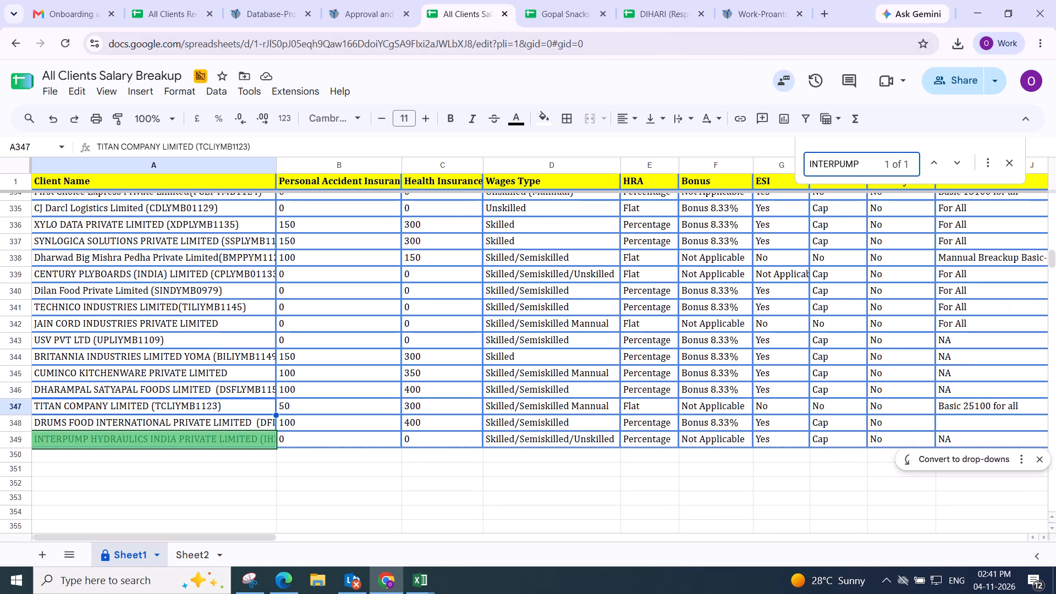
pyautogui.hotkey('ctrl', 'f')
pyautogui.hotkey('ctrl', 'v')
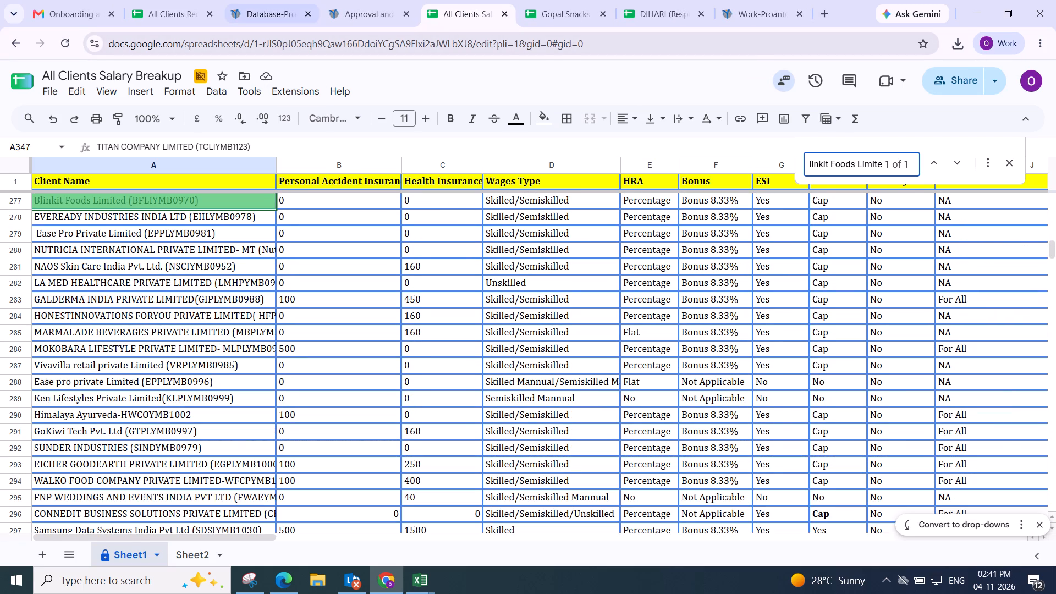
# Back in the recruitment portal, generate the Gurgaon Team Member's salary breakup with Semi-Skilled (Basic as Minimum Wages), Bonus 8.33% and statutory location Fatehabad.
pyautogui.click(355, 14)
pyautogui.moveTo(433, 187); pyautogui.dragTo(708, 180)
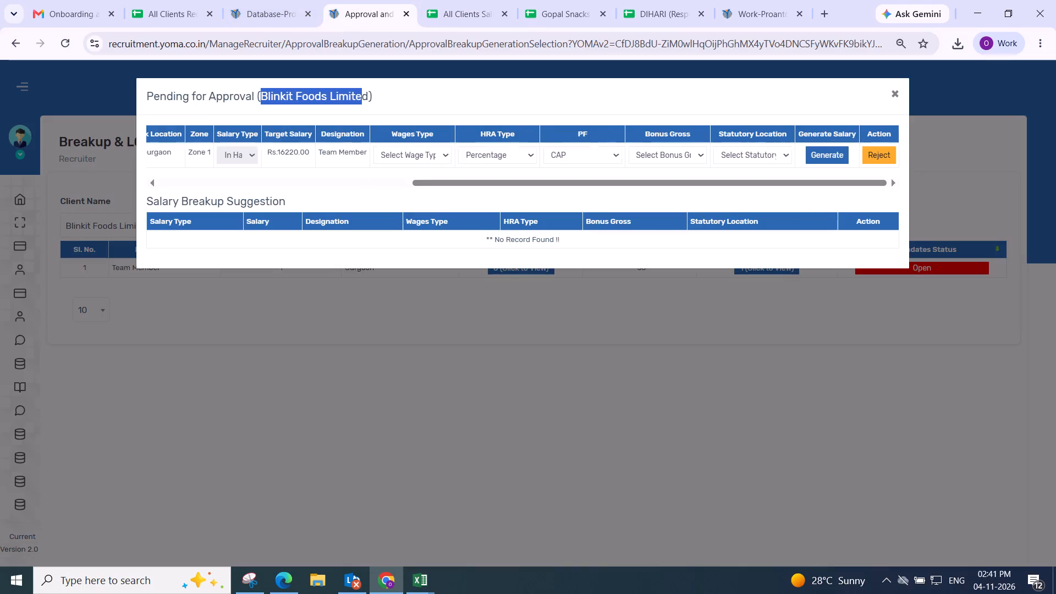
pyautogui.click(393, 157)
pyautogui.click(403, 207)
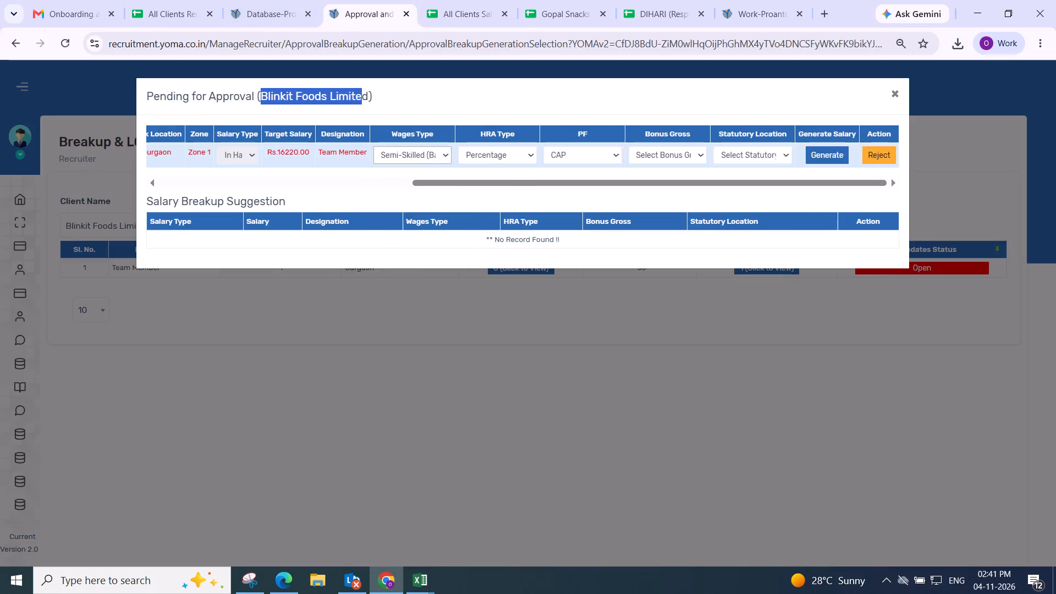
pyautogui.click(647, 155)
pyautogui.click(661, 195)
pyautogui.moveTo(733, 148); pyautogui.dragTo(734, 153)
pyautogui.click(732, 216)
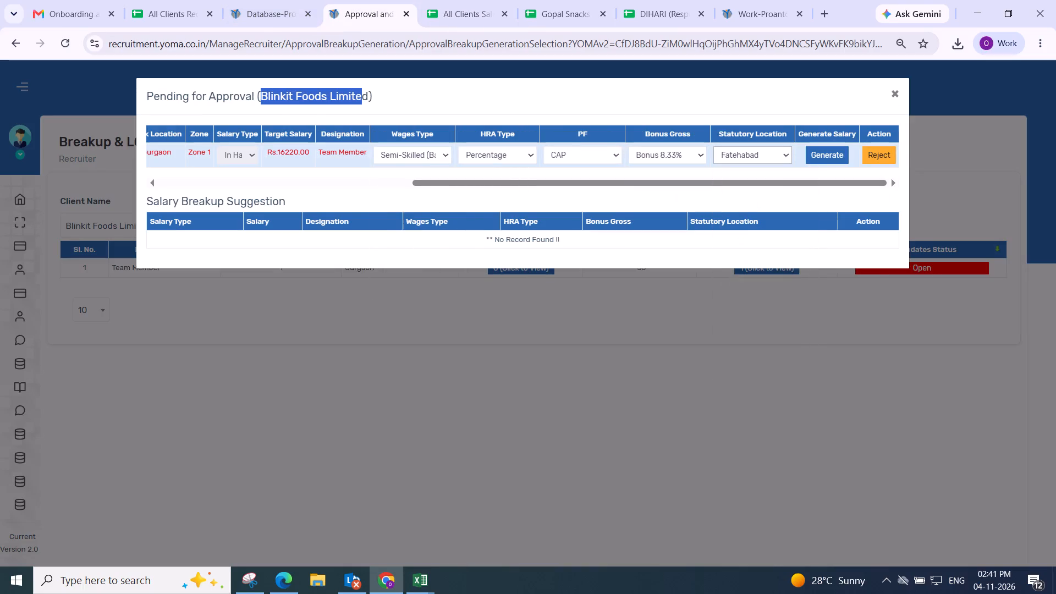
pyautogui.click(818, 151)
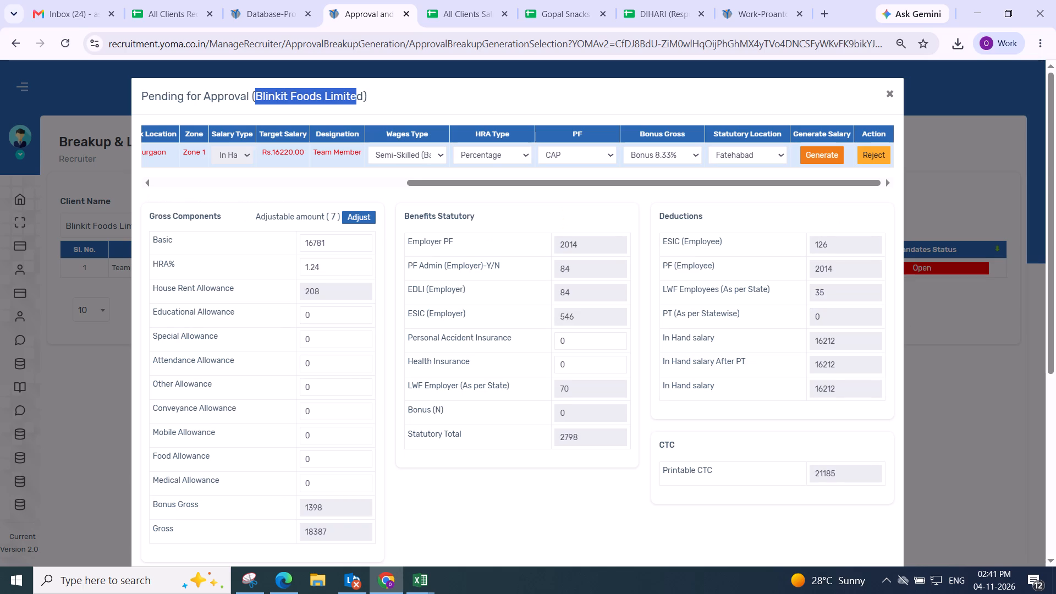
# Adjust the leftover amount in the generated gross components, review the breakup and save it.
pyautogui.click(356, 221)
pyautogui.scroll(-4, 384, 229)
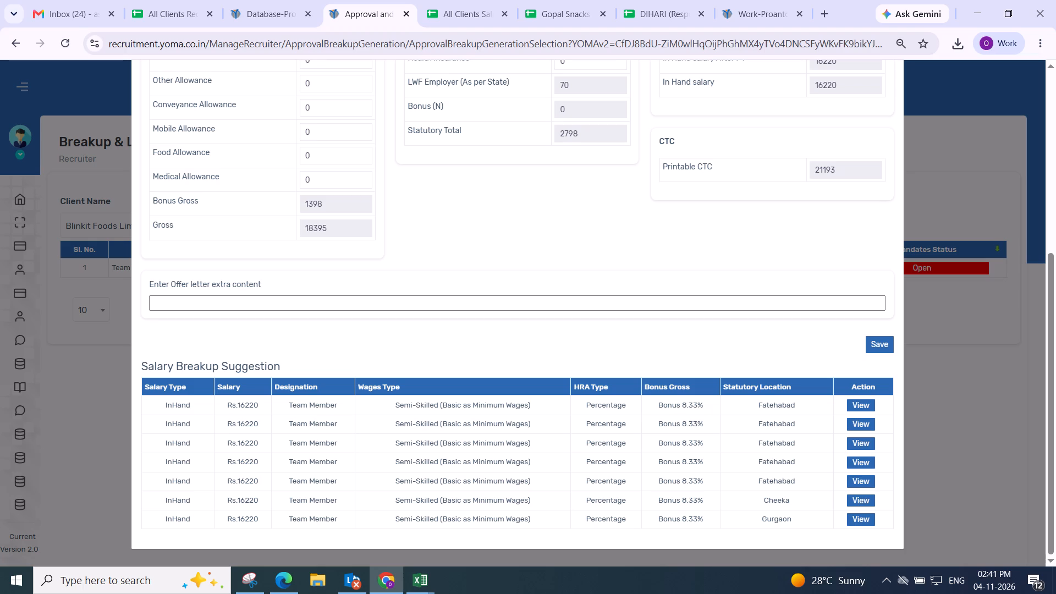
pyautogui.scroll(3, 567, 240)
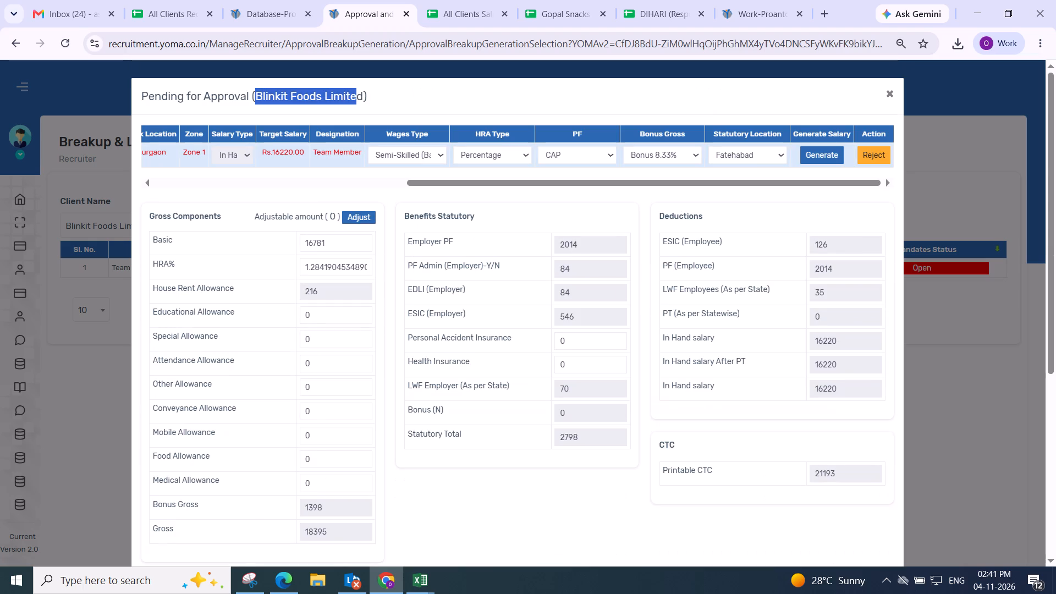
pyautogui.scroll(-5, 462, 185)
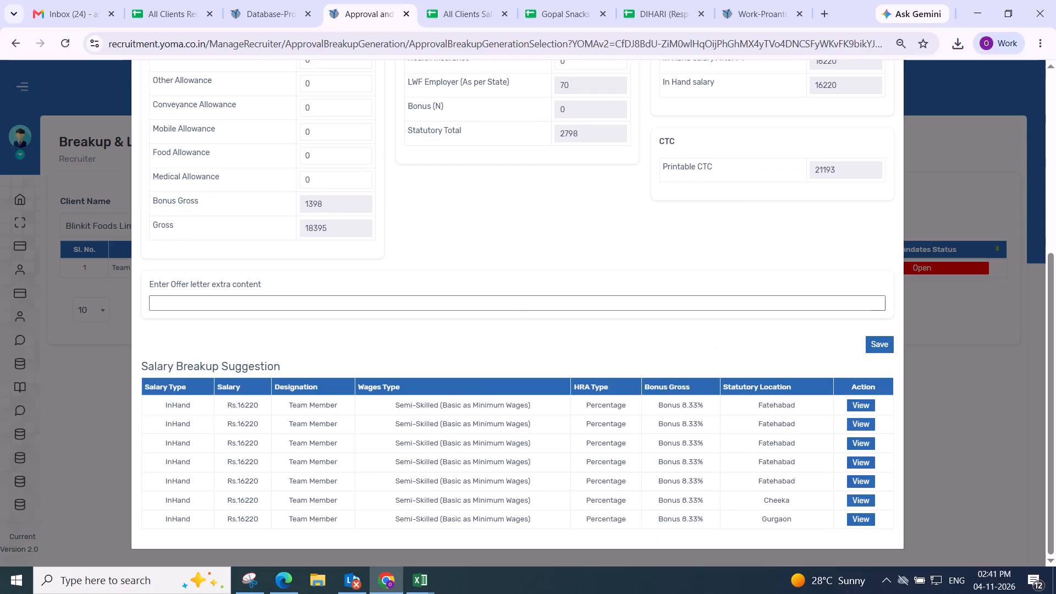
pyautogui.click(878, 344)
pyautogui.click(580, 402)
# Look up the employee code and identity details in the pending Team Member's record.
pyautogui.scroll(4, 497, 342)
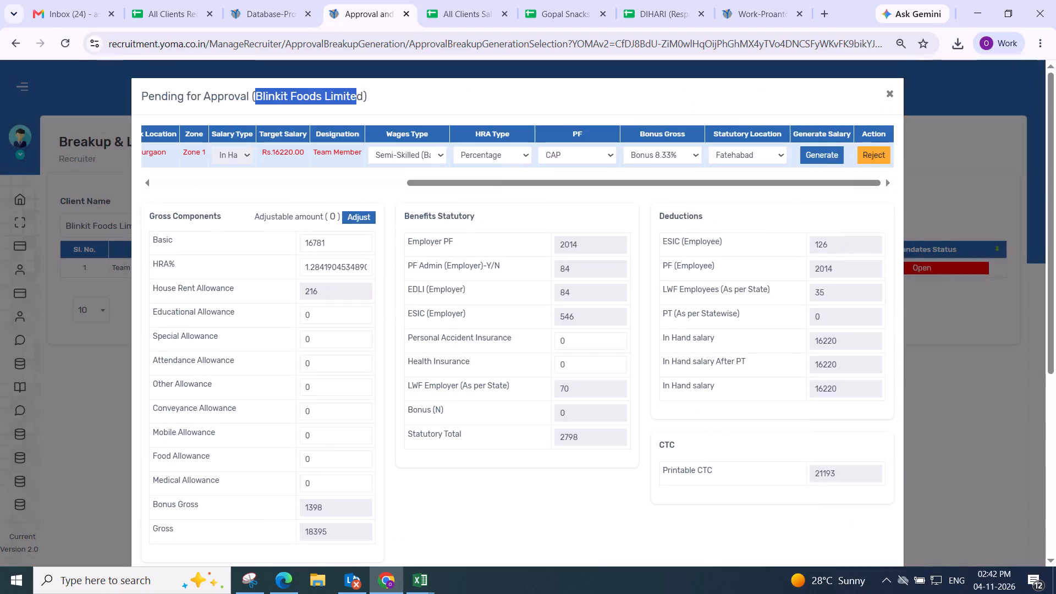
pyautogui.moveTo(581, 179); pyautogui.dragTo(272, 184)
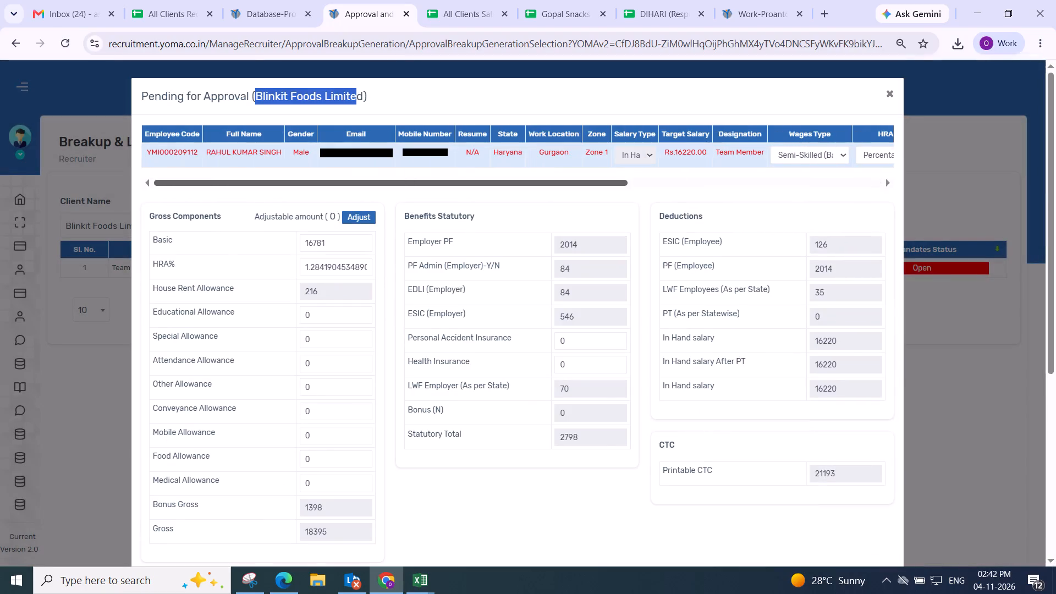
pyautogui.moveTo(272, 184); pyautogui.dragTo(263, 184)
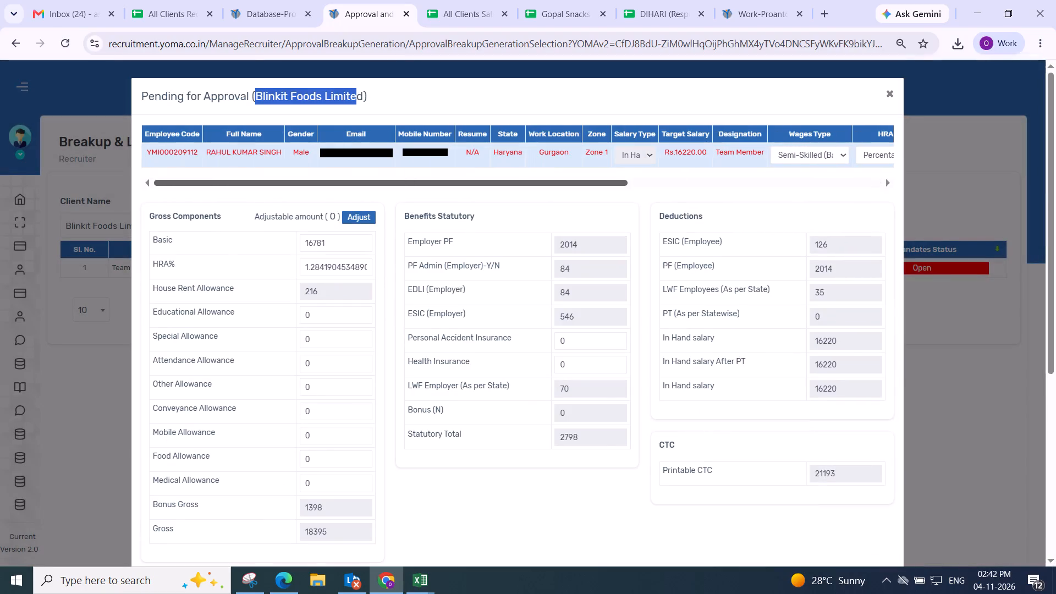
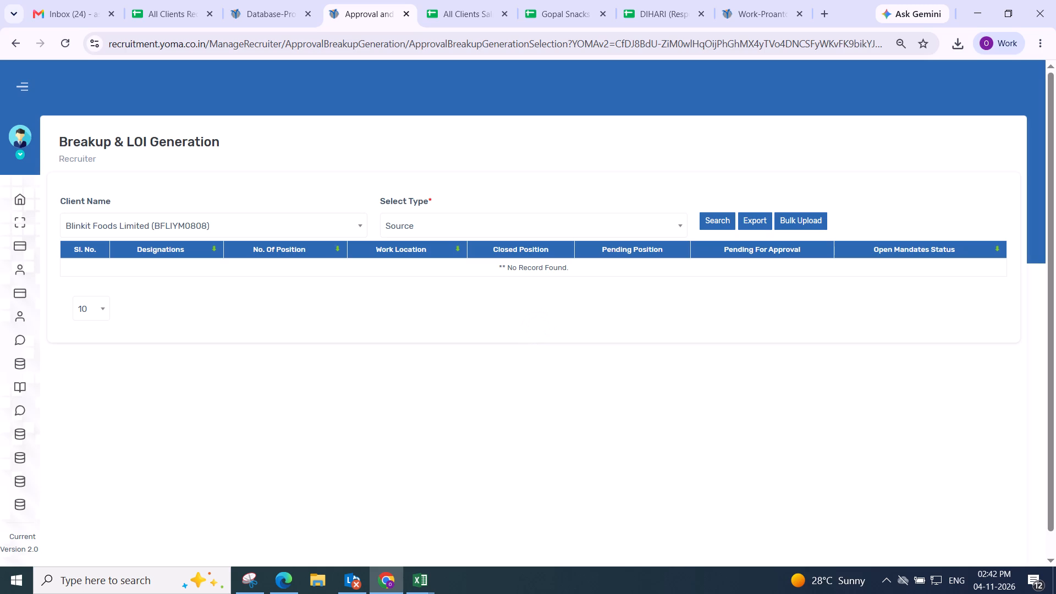
# Search the pending salary breakups for client GOPAL SNACKS LIMITED (GSLIYM0696) with type Transfer.
pyautogui.click(250, 224)
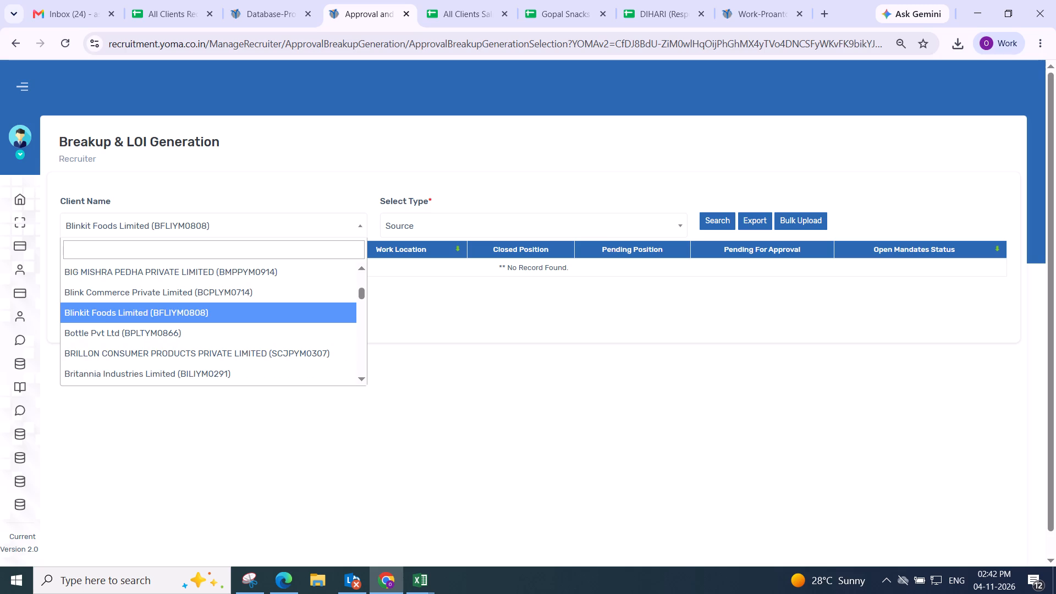
pyautogui.write('gopa')
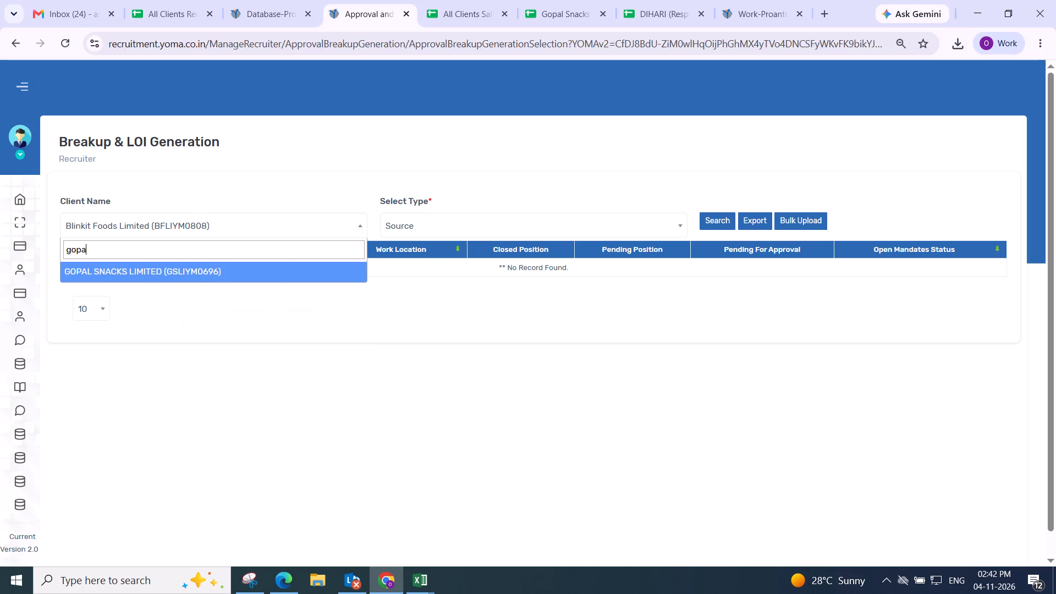
pyautogui.press('Return')
pyautogui.click(710, 226)
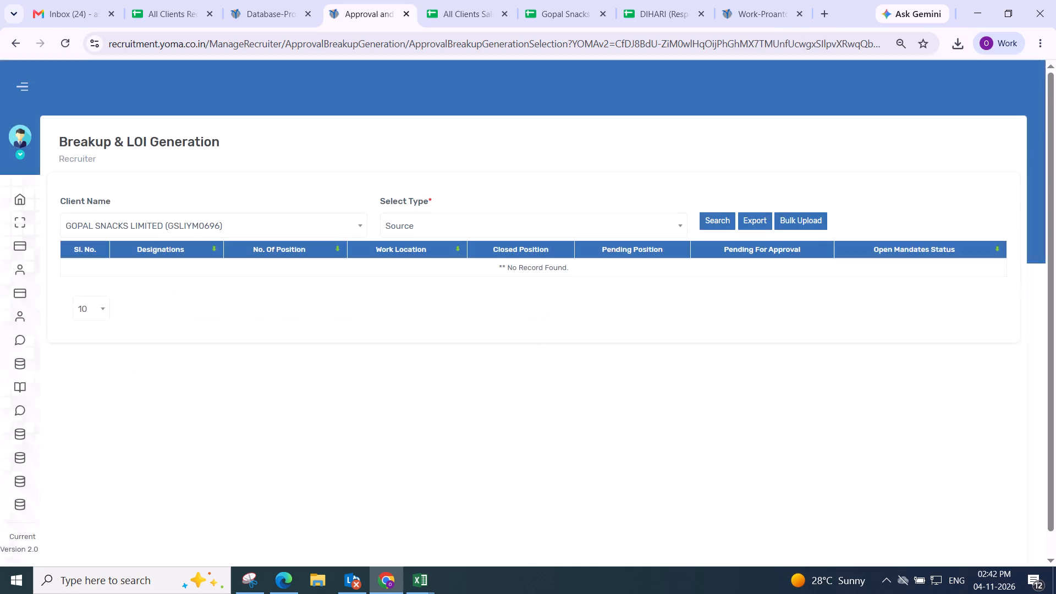
pyautogui.scroll(-3, 424, 301)
pyautogui.scroll(2, 367, 290)
pyautogui.click(427, 230)
pyautogui.moveTo(437, 307); pyautogui.dragTo(442, 307)
pyautogui.click(740, 215)
pyautogui.click(724, 216)
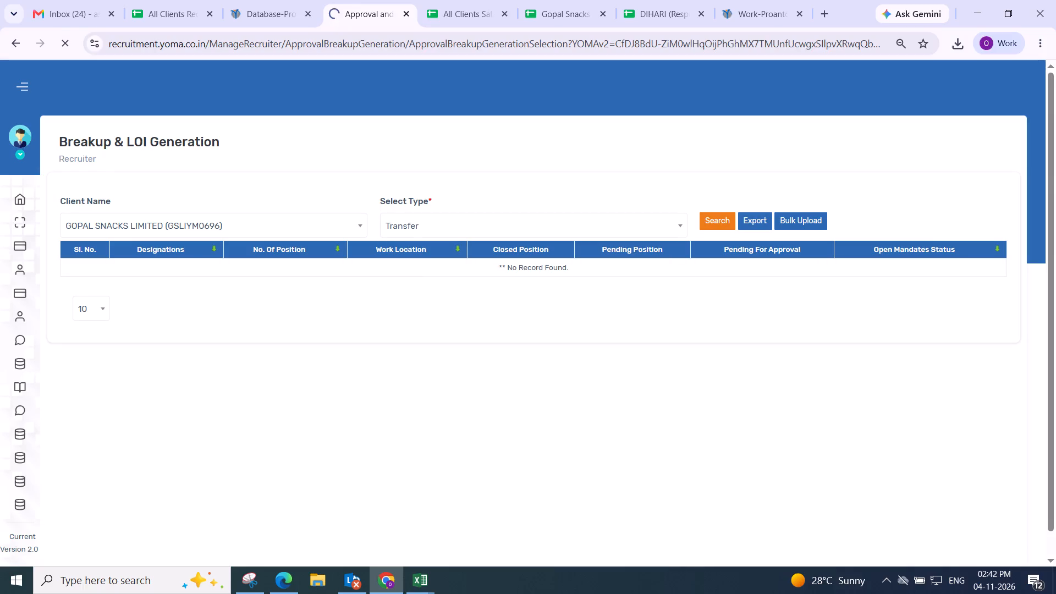
pyautogui.doubleClick(707, 218)
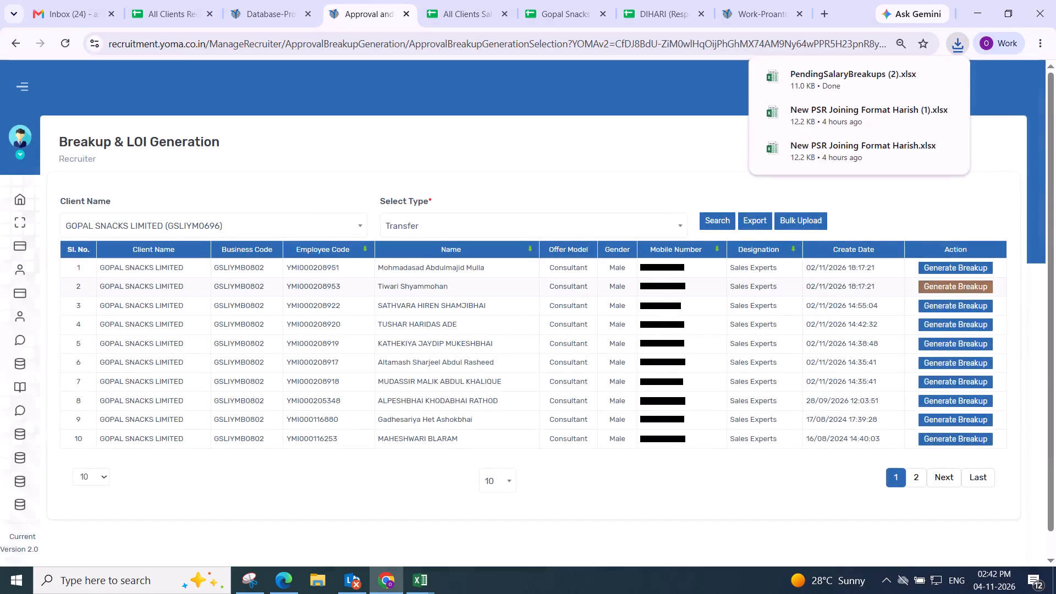
# Set the Gopal Snacks list of pending transfers to show ALL records.
pyautogui.click(94, 474)
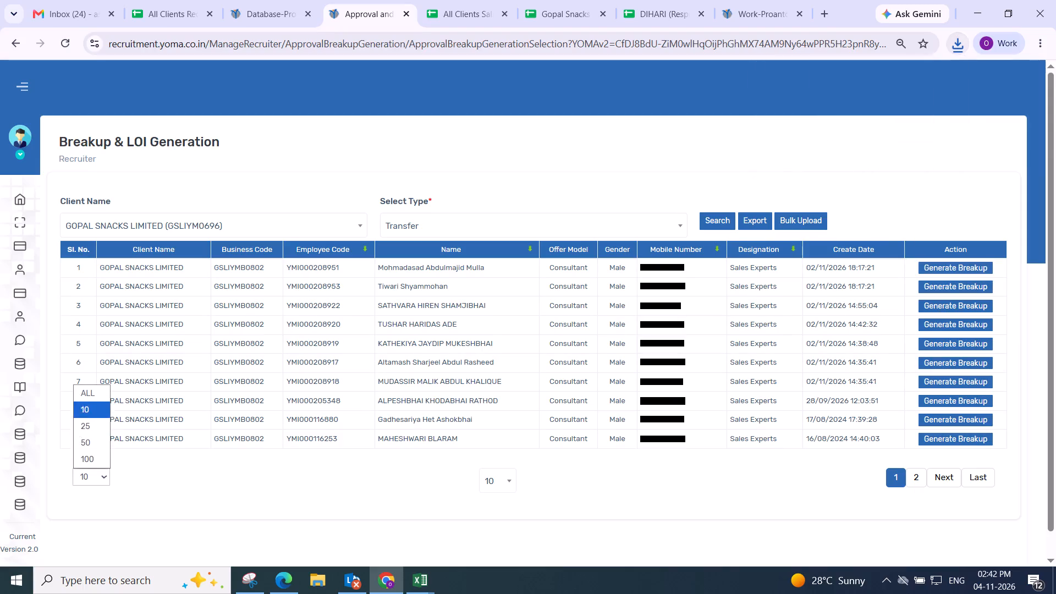
pyautogui.click(90, 394)
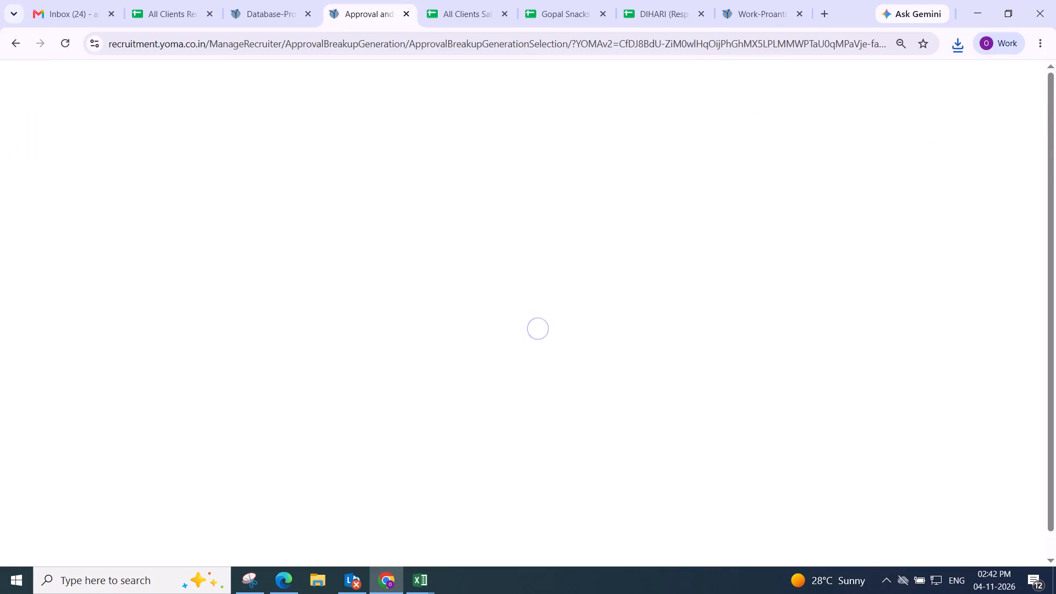
pyautogui.scroll(-5, 305, 370)
pyautogui.scroll(4, 304, 375)
pyautogui.scroll(-3, 230, 383)
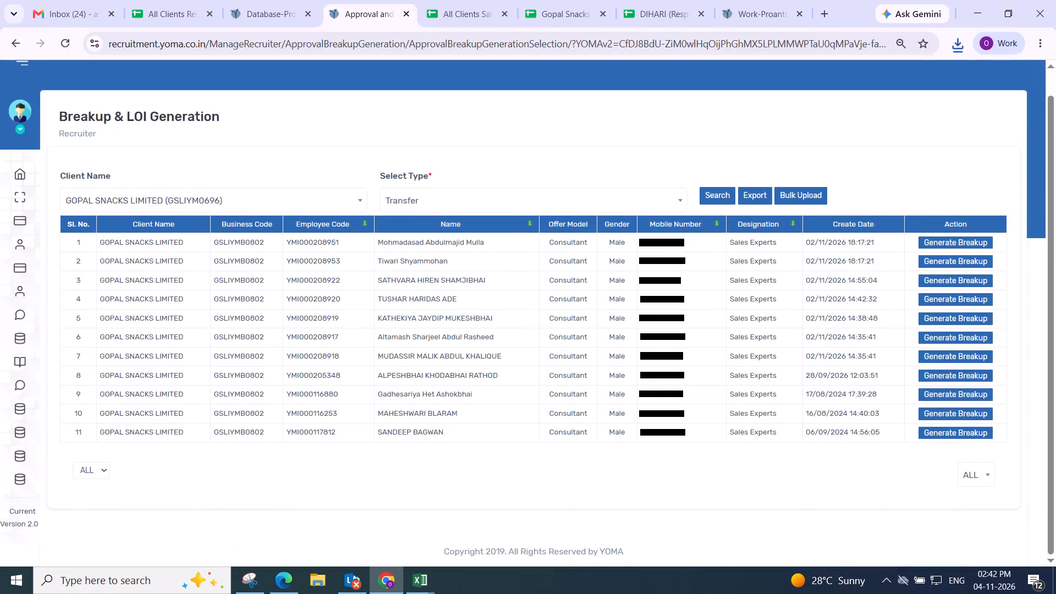
# Open the Navsari Sales Expert's breakup and set wages type Semi-Skilled (Manual), HRA type Flat and PF NO.
pyautogui.click(934, 245)
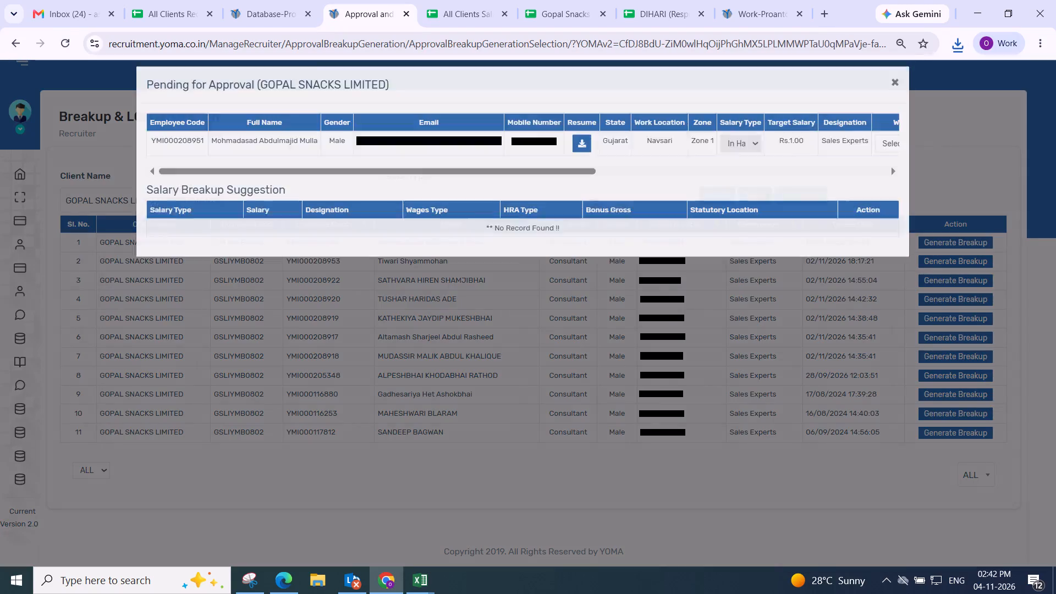
pyautogui.moveTo(292, 180); pyautogui.dragTo(963, 141)
pyautogui.click(418, 156)
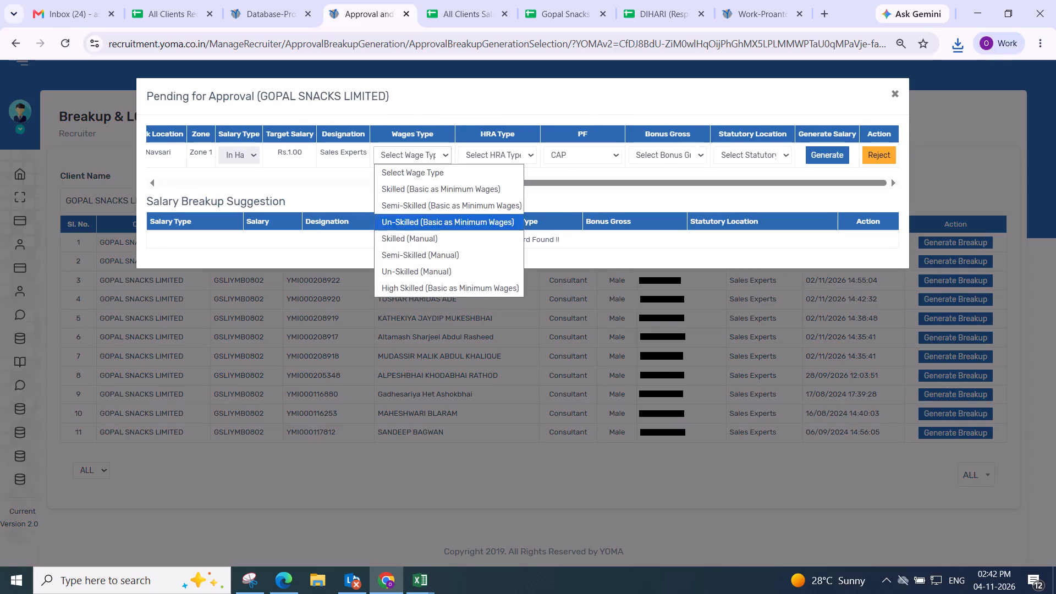
pyautogui.click(419, 255)
pyautogui.moveTo(485, 150); pyautogui.dragTo(487, 157)
pyautogui.click(493, 204)
pyautogui.click(579, 150)
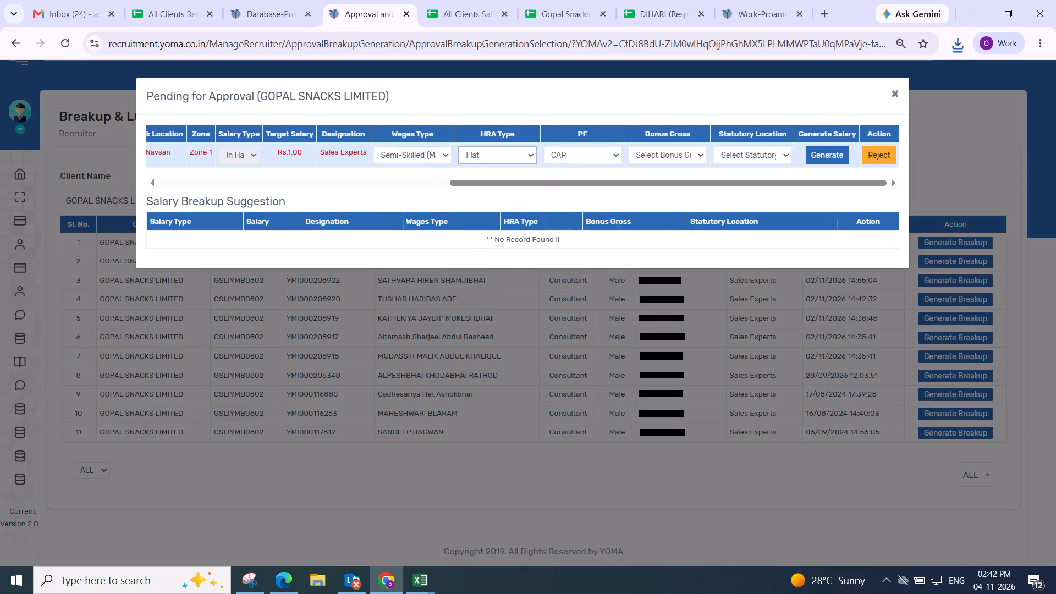
pyautogui.click(574, 241)
pyautogui.click(577, 141)
pyautogui.click(581, 160)
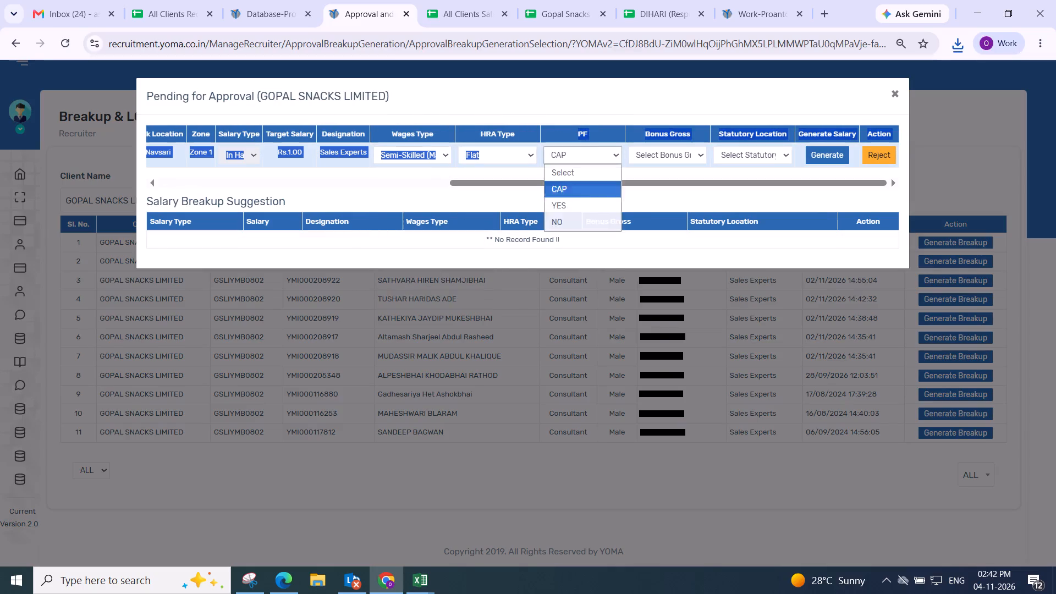
pyautogui.click(581, 213)
pyautogui.click(591, 159)
pyautogui.click(584, 222)
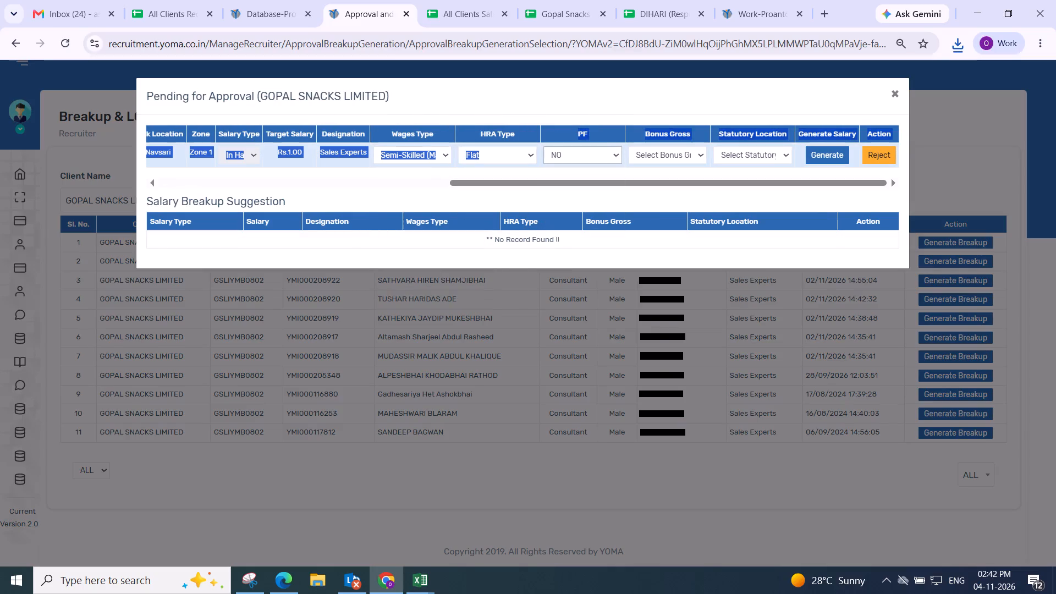
# Set Bonus Gross to Not Applicable and statutory location to Bardoli, and generate the Navsari Sales Expert's salary.
pyautogui.click(663, 154)
pyautogui.click(659, 219)
pyautogui.click(737, 161)
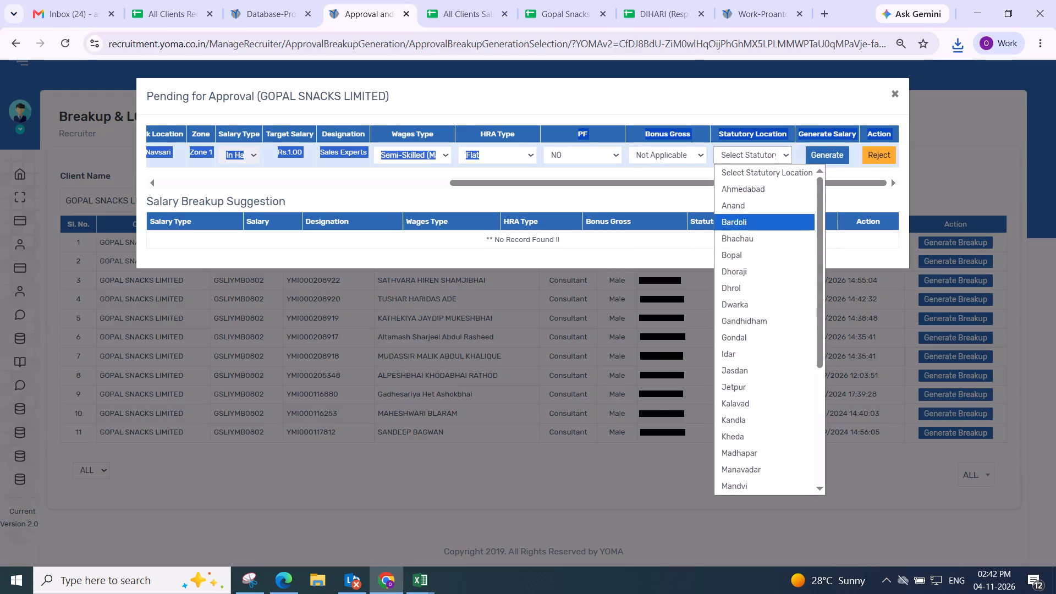
pyautogui.moveTo(738, 219); pyautogui.dragTo(738, 215)
pyautogui.click(832, 151)
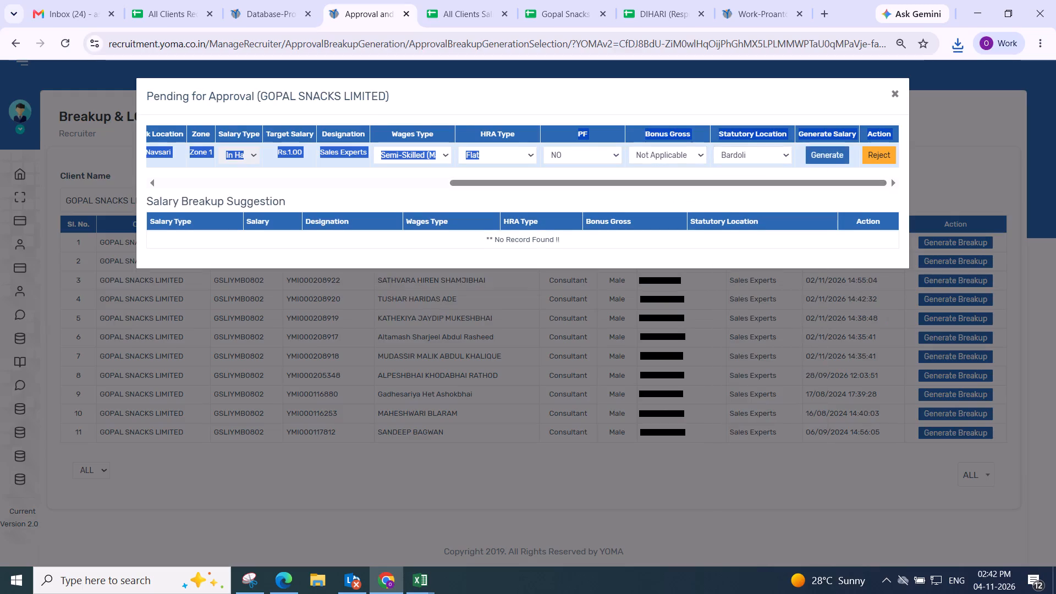
pyautogui.click(388, 199)
# Set the Basic gross component to 1 and submit the Navsari Sales Expert's salary breakup for saving.
pyautogui.moveTo(334, 233); pyautogui.dragTo(296, 240)
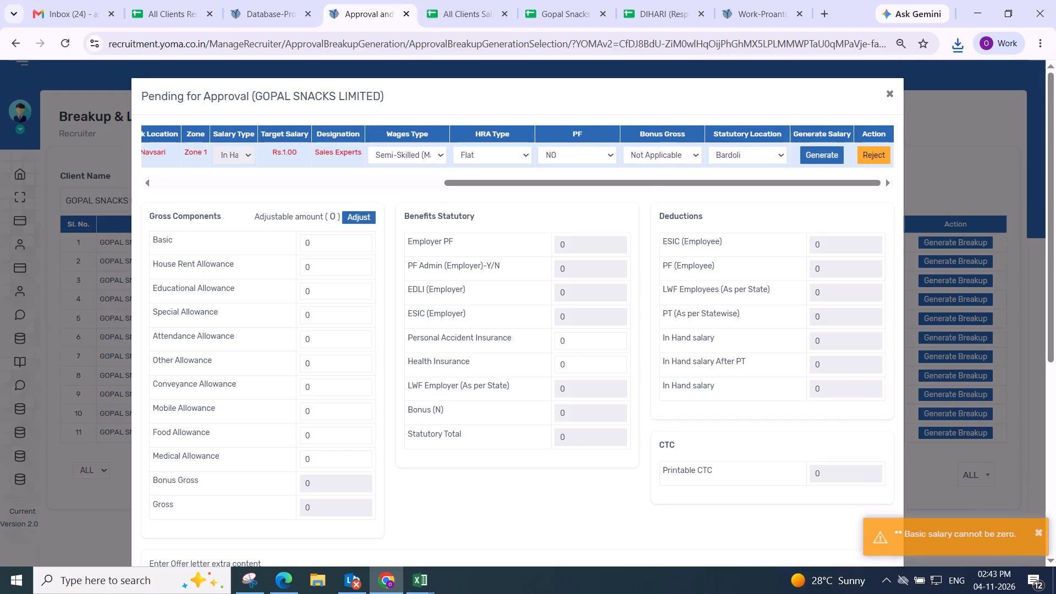
pyautogui.moveTo(331, 243); pyautogui.dragTo(287, 246)
pyautogui.press('1')
pyautogui.click(389, 233)
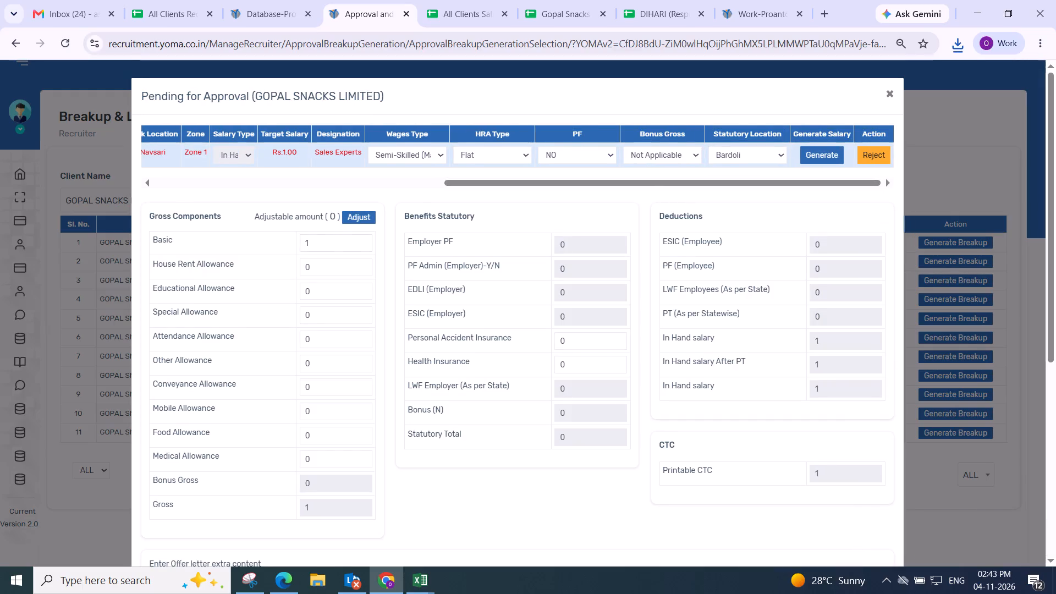
pyautogui.scroll(-2, 389, 233)
pyautogui.scroll(3, 421, 232)
pyautogui.scroll(-4, 419, 236)
pyautogui.moveTo(577, 194); pyautogui.dragTo(596, 196)
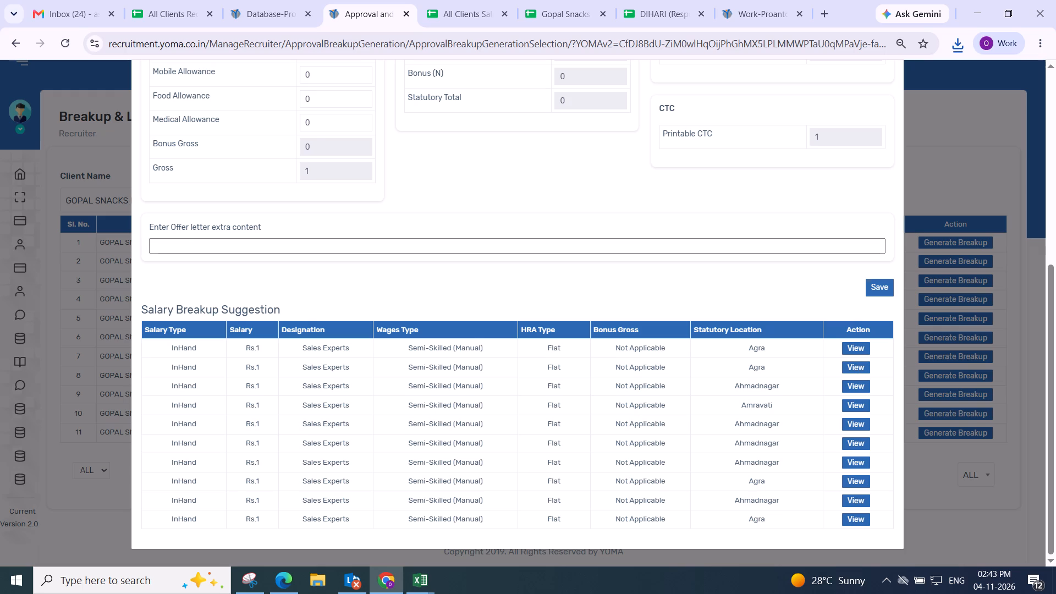
pyautogui.click(889, 285)
pyautogui.click(562, 395)
# Review the Navsari Sales Expert's salary breakup again and save it.
pyautogui.scroll(3, 476, 324)
pyautogui.scroll(-3, 386, 230)
pyautogui.scroll(-4, 457, 233)
pyautogui.scroll(4, 494, 244)
pyautogui.scroll(4, 785, 291)
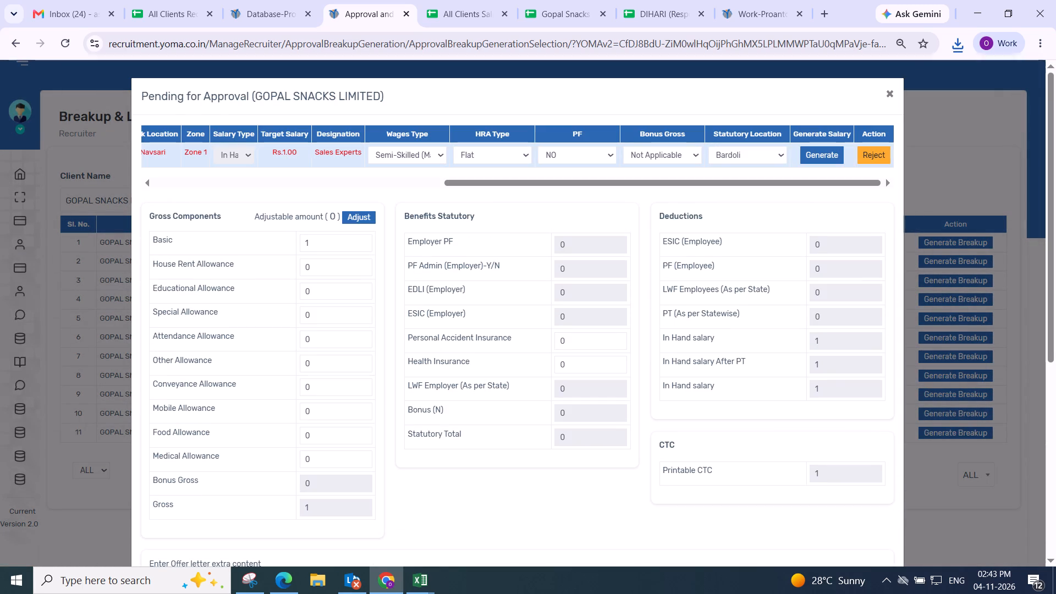
pyautogui.scroll(-4, 503, 255)
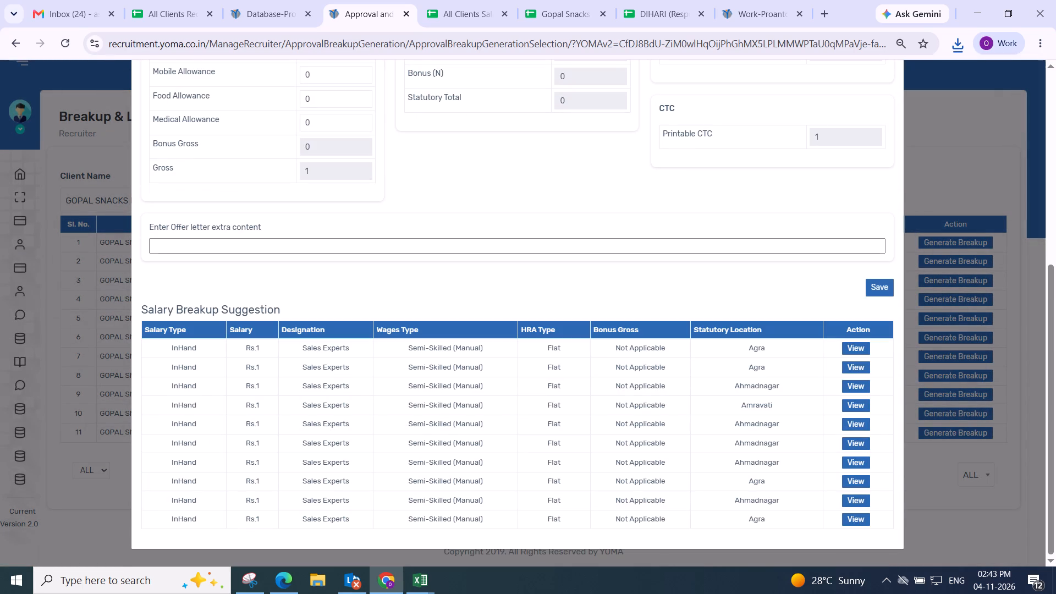
pyautogui.scroll(-4, 881, 299)
pyautogui.scroll(5, 788, 294)
pyautogui.scroll(-5, 743, 286)
pyautogui.scroll(4, 743, 286)
pyautogui.scroll(-4, 714, 279)
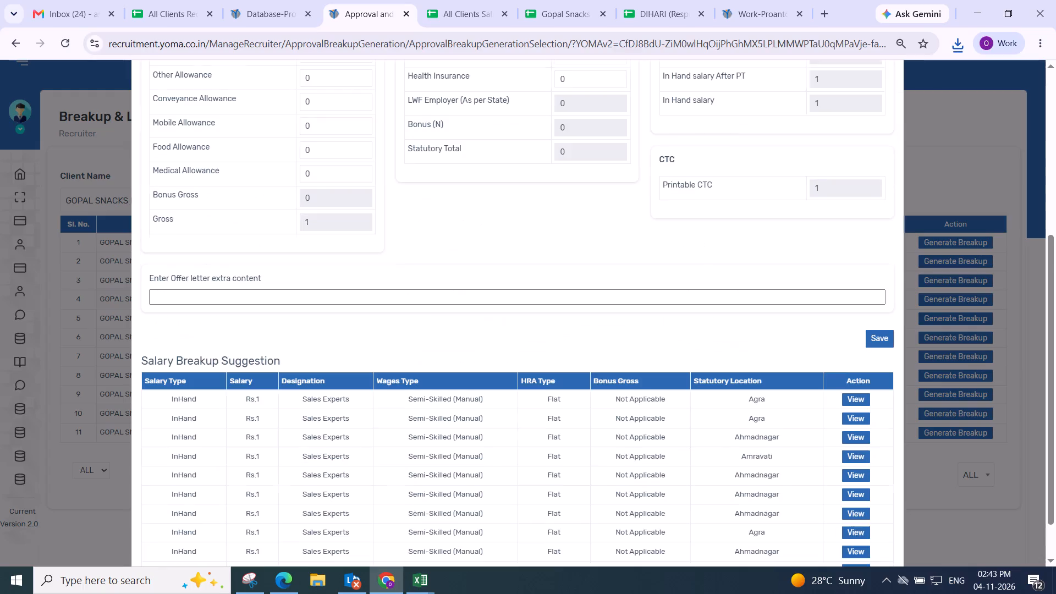
pyautogui.click(877, 291)
pyautogui.click(553, 388)
pyautogui.scroll(3, 546, 356)
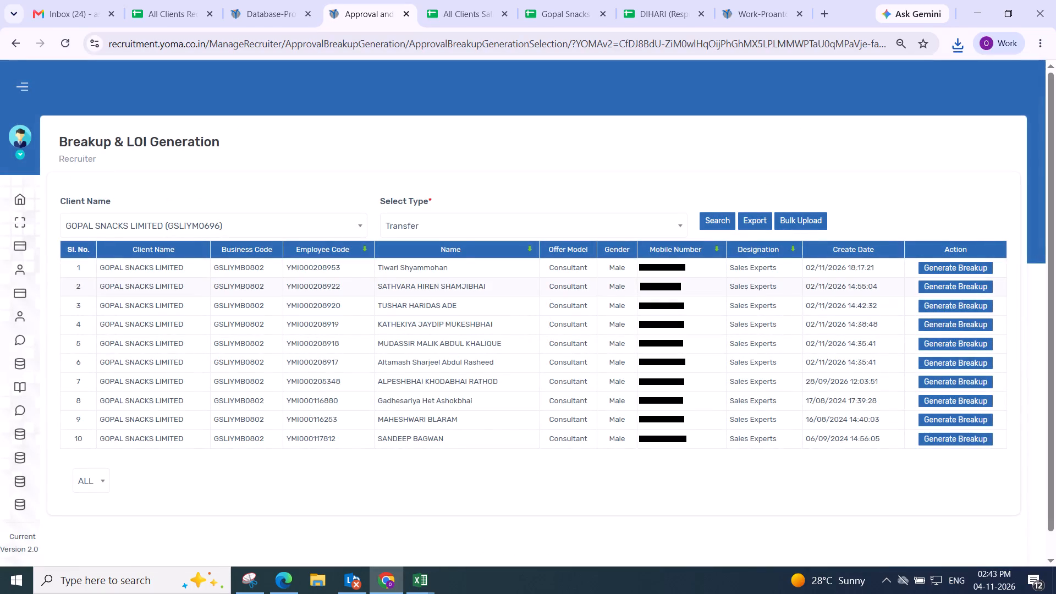
# Generate the Surat Sales Expert's salary breakup with Semi-Skilled (Manual) wages, Flat HRA, Bonus Gross Not Applicable and statutory location Bardoli.
pyautogui.scroll(2, 727, 311)
pyautogui.scroll(-3, 736, 311)
pyautogui.click(953, 244)
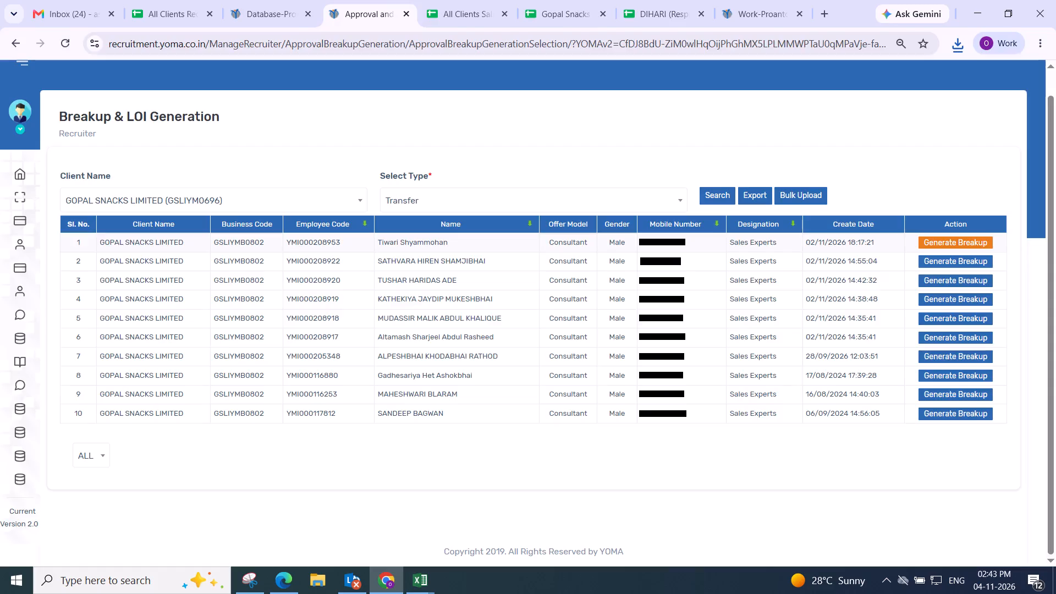
pyautogui.moveTo(350, 186); pyautogui.dragTo(690, 186)
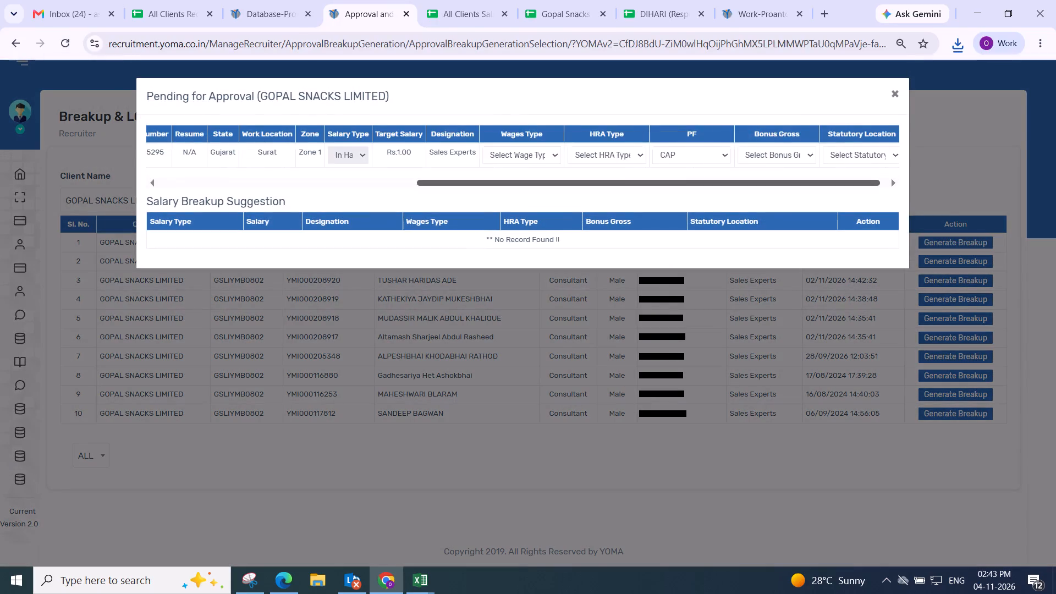
pyautogui.moveTo(690, 186); pyautogui.dragTo(822, 183)
pyautogui.click(393, 155)
pyautogui.click(421, 250)
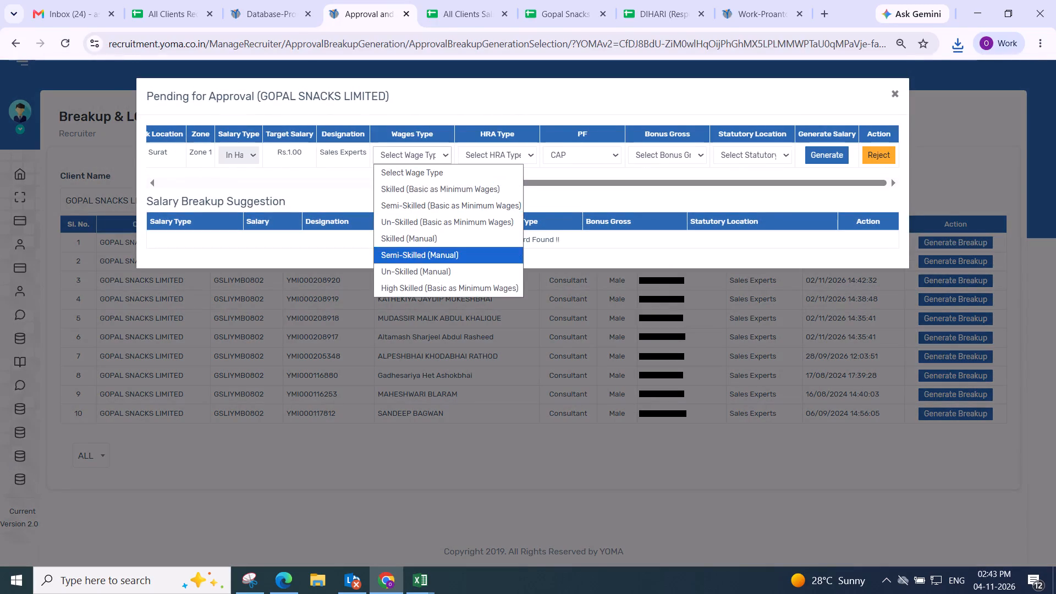
pyautogui.click(509, 155)
pyautogui.click(499, 205)
pyautogui.click(641, 154)
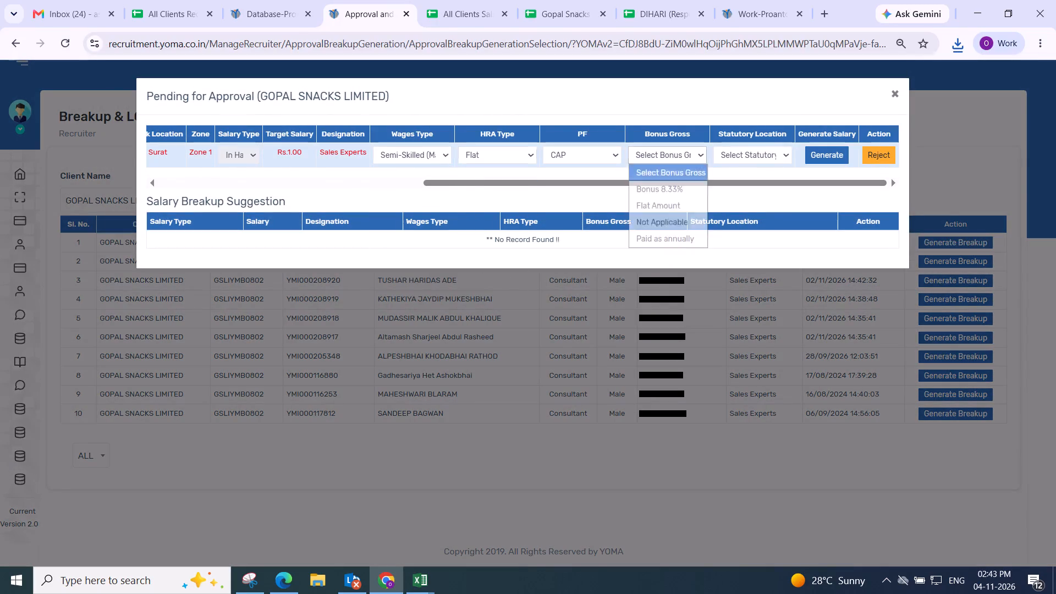
pyautogui.click(665, 202)
pyautogui.click(672, 154)
pyautogui.click(674, 217)
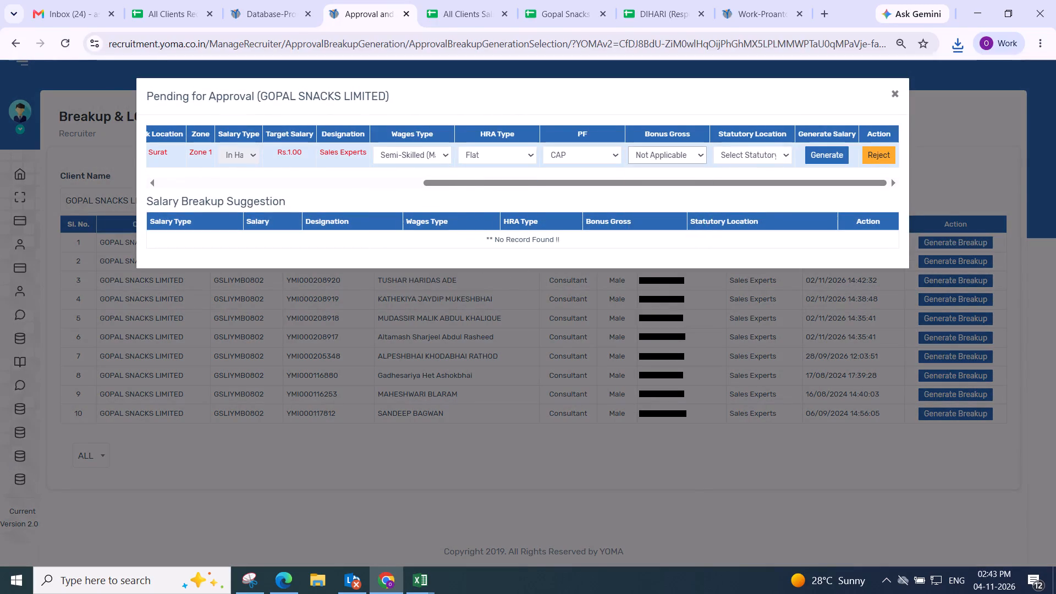
pyautogui.click(745, 157)
pyautogui.click(734, 226)
pyautogui.click(811, 158)
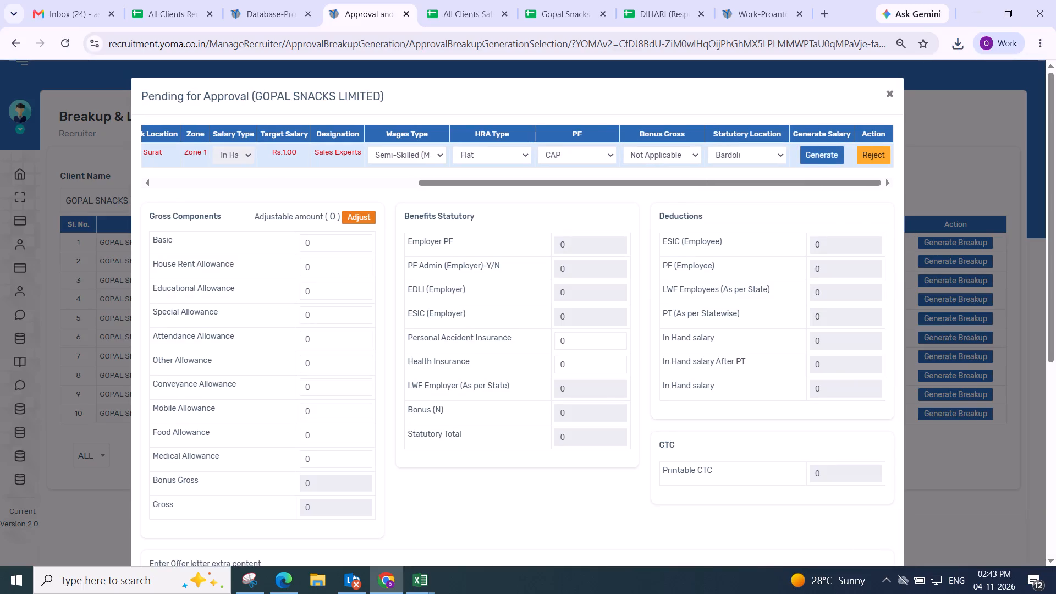
# Apply the gross adjustment, set Basic to 1 and save the Surat Sales Expert's salary breakup.
pyautogui.click(347, 214)
pyautogui.moveTo(326, 240); pyautogui.dragTo(285, 239)
pyautogui.press('1')
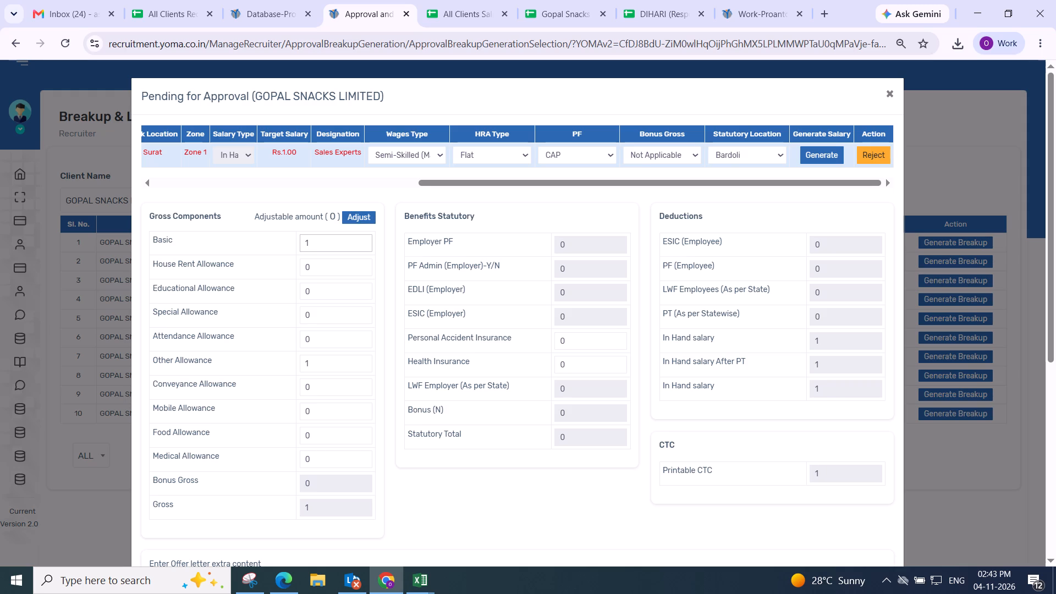
pyautogui.click(389, 231)
pyautogui.scroll(-2, 389, 231)
pyautogui.moveTo(483, 201); pyautogui.dragTo(497, 201)
pyautogui.click(879, 290)
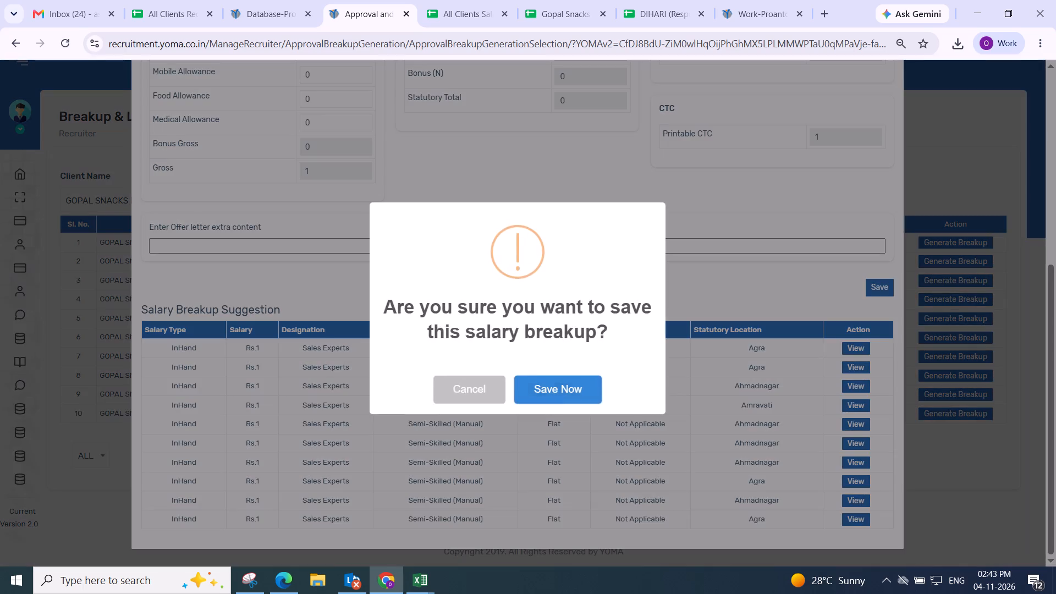
pyautogui.click(580, 399)
pyautogui.scroll(3, 464, 294)
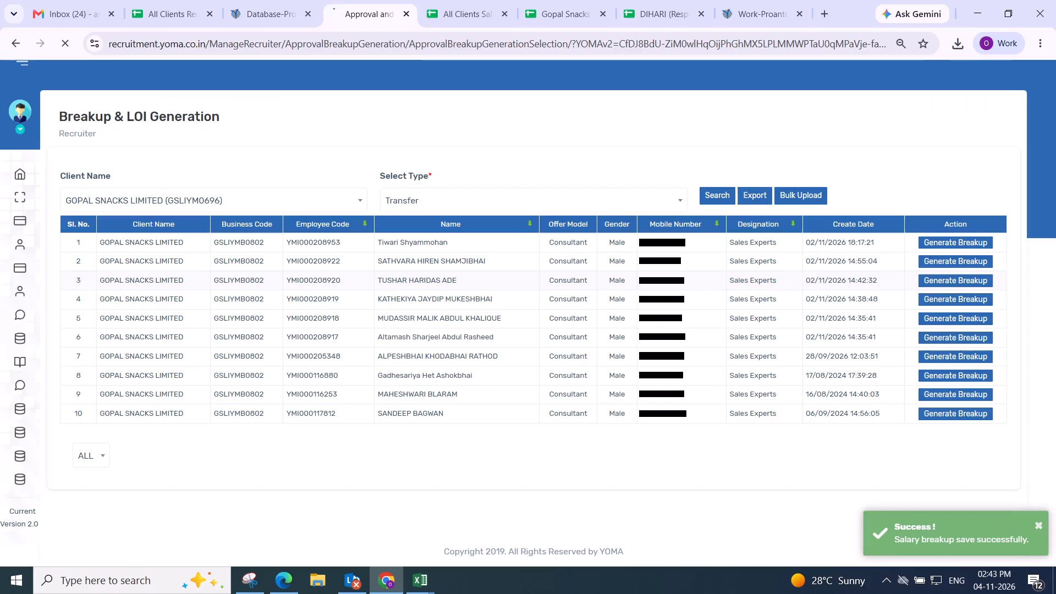
# Generate the Dudhrej Sales Expert's salary breakup with Semi-Skilled (Manual) wages, Percentage HRA, PF NO, Bonus Gross Not Applicable and statutory location Bardoli.
pyautogui.scroll(-4, 468, 275)
pyautogui.scroll(3, 549, 301)
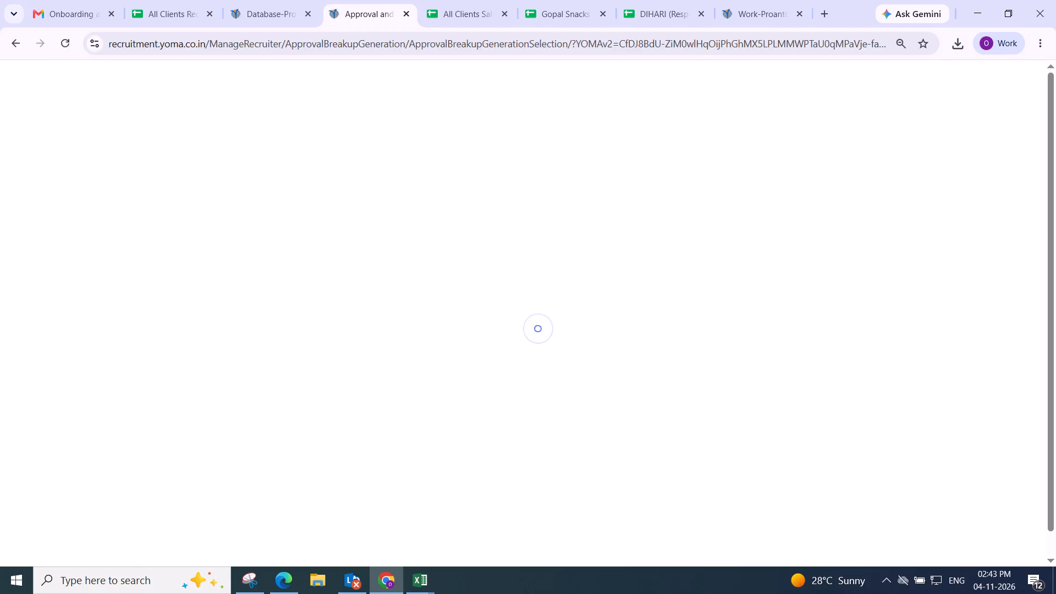
pyautogui.click(943, 267)
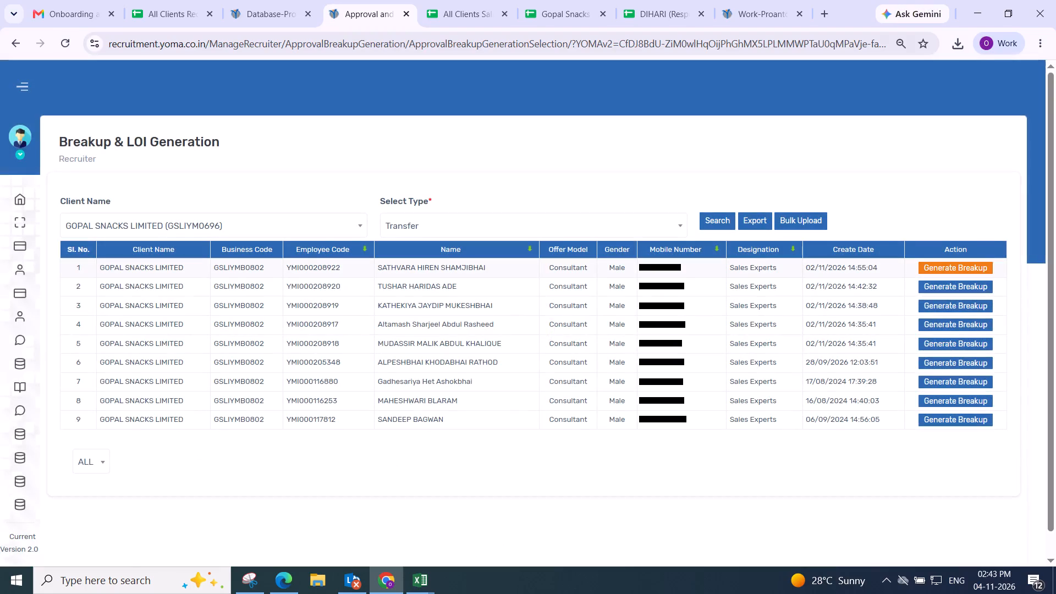
pyautogui.moveTo(319, 183); pyautogui.dragTo(882, 176)
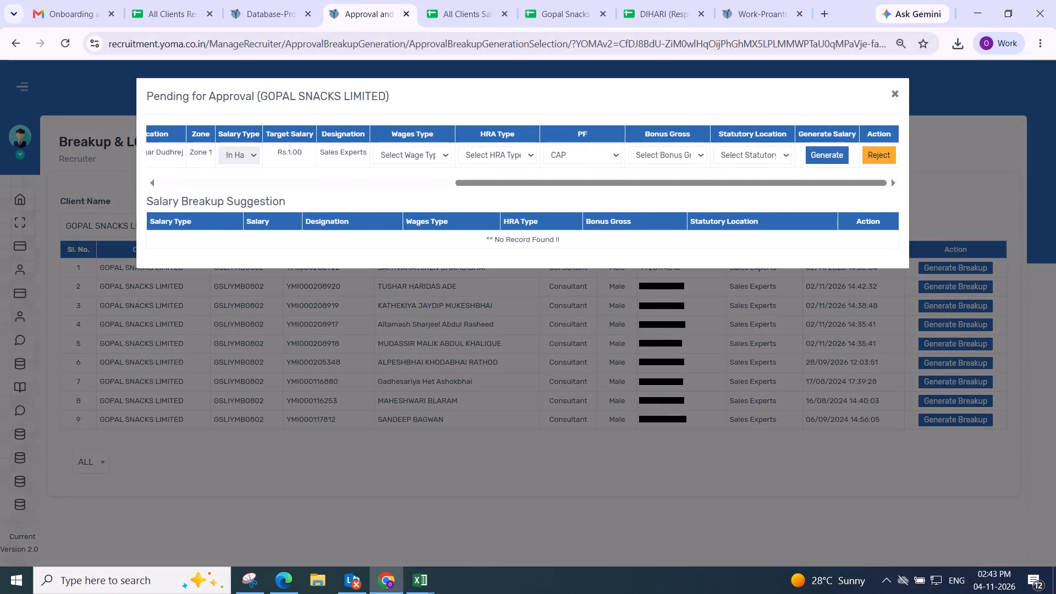
pyautogui.click(412, 152)
pyautogui.click(417, 256)
pyautogui.click(480, 153)
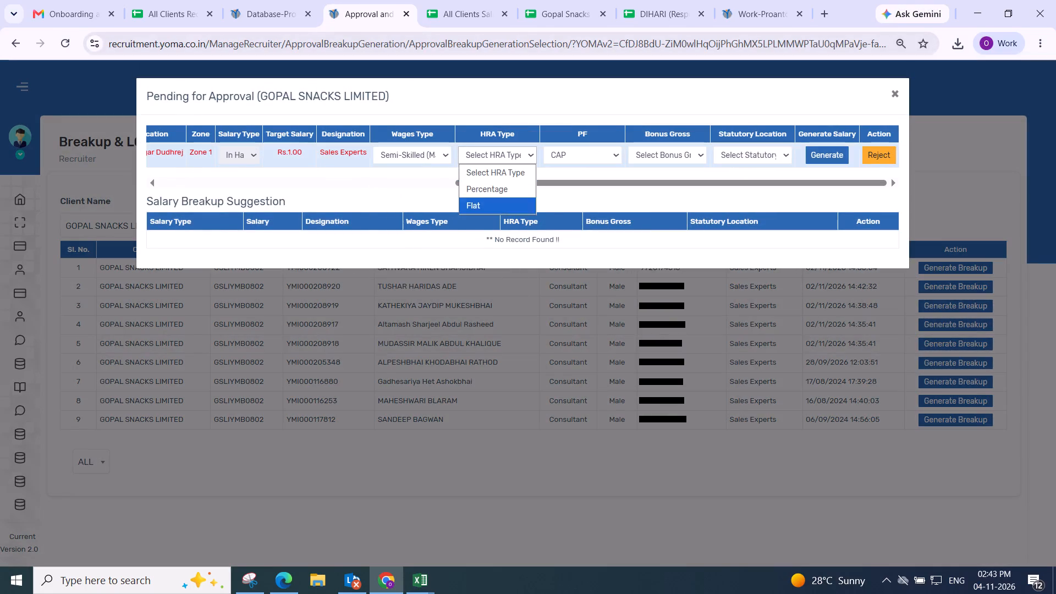
pyautogui.moveTo(490, 200); pyautogui.dragTo(490, 194)
pyautogui.click(657, 155)
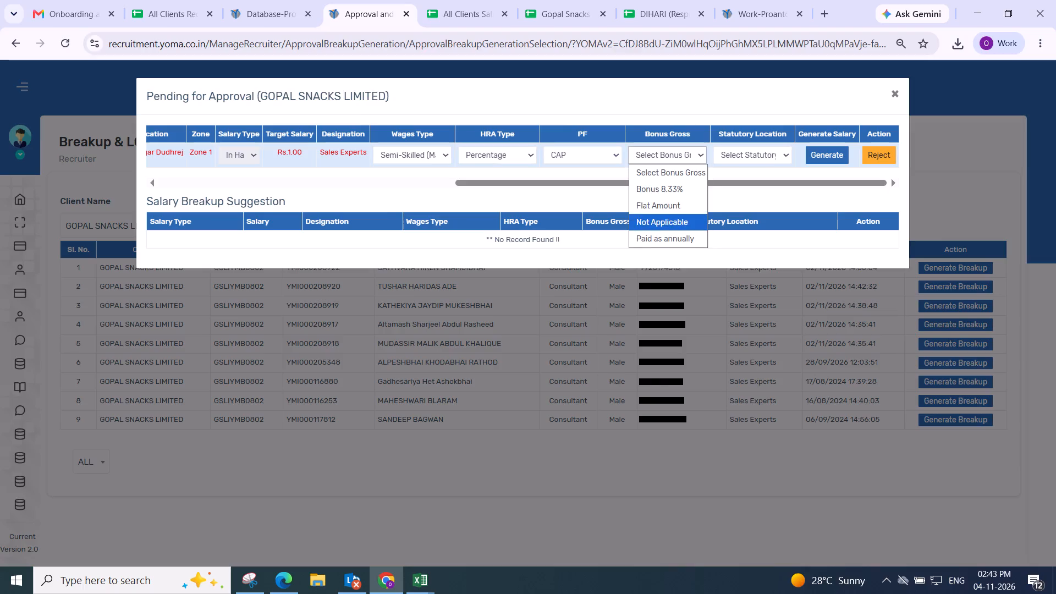
pyautogui.click(666, 224)
pyautogui.click(580, 156)
pyautogui.click(577, 222)
pyautogui.click(754, 154)
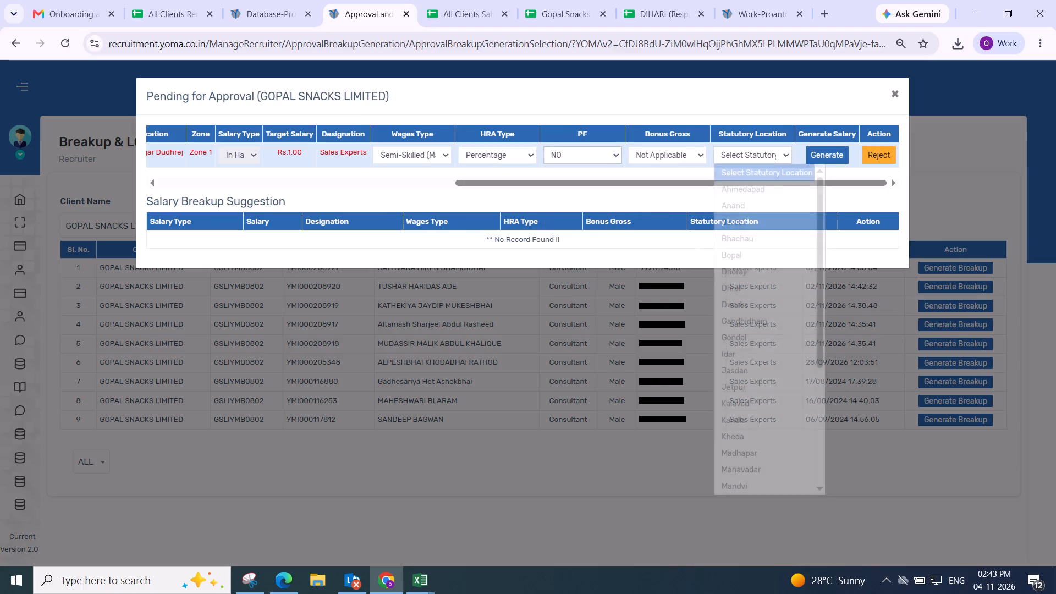
pyautogui.click(737, 229)
pyautogui.click(824, 162)
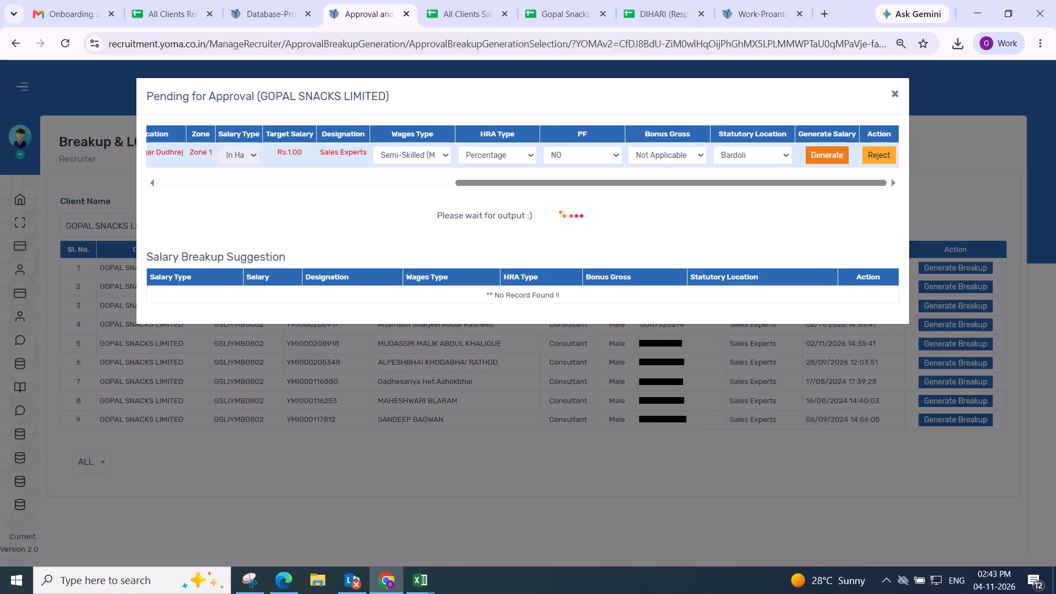
# Set the Basic gross component to 1 and save the Dudhrej Sales Expert's salary breakup.
pyautogui.moveTo(332, 242); pyautogui.dragTo(294, 237)
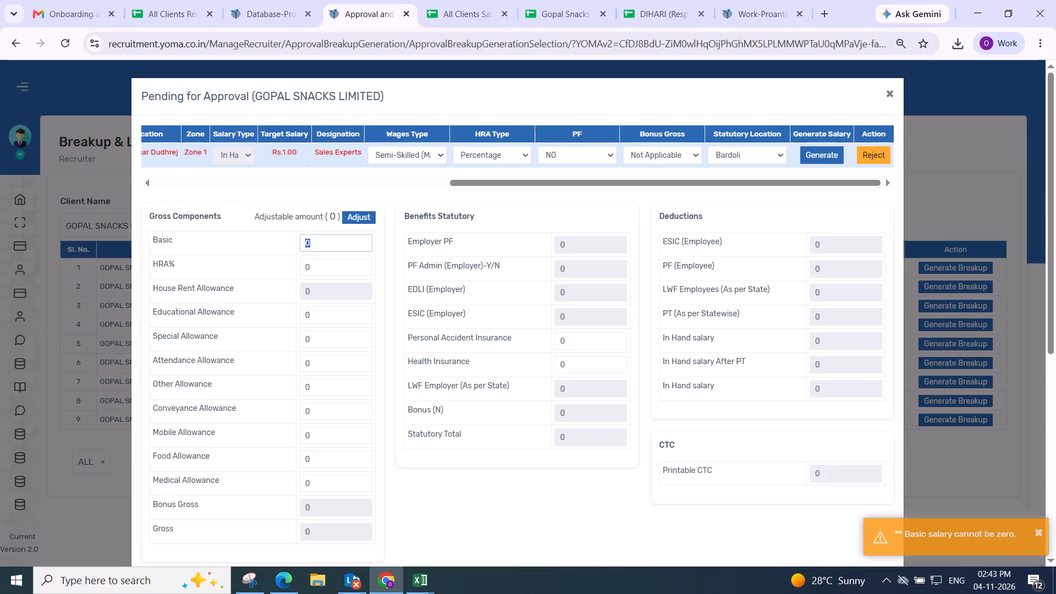
pyautogui.press('1')
pyautogui.click(391, 226)
pyautogui.scroll(-2, 392, 226)
pyautogui.scroll(2, 413, 203)
pyautogui.scroll(-3, 396, 237)
pyautogui.moveTo(528, 206); pyautogui.dragTo(577, 210)
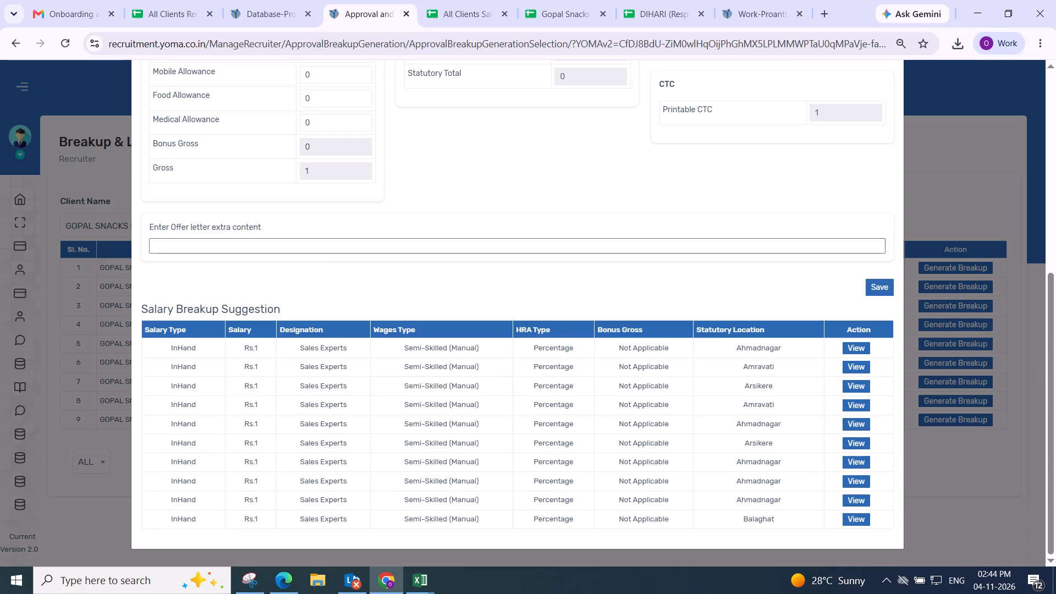
pyautogui.moveTo(860, 280); pyautogui.dragTo(869, 280)
pyautogui.click(871, 281)
pyautogui.moveTo(560, 403); pyautogui.dragTo(558, 386)
pyautogui.scroll(3, 666, 402)
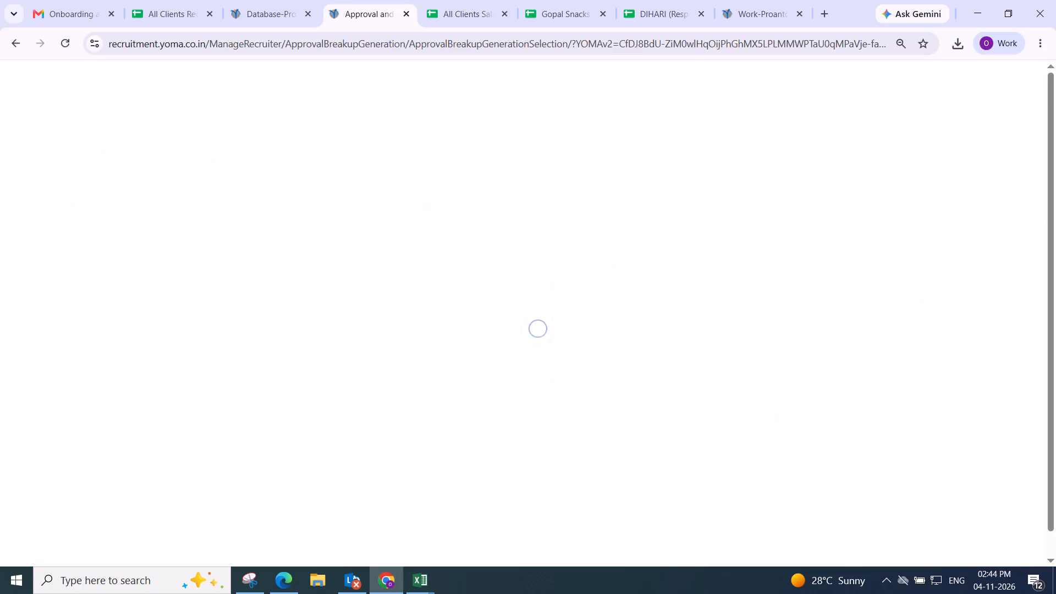
pyautogui.scroll(3, 778, 376)
# Generate the Nagpur Sales Expert's salary breakup with Semi-Skilled (Manual) wages, Flat HRA, PF NO, Bonus Gross Flat Amount and statutory location Aurangabad.
pyautogui.click(934, 268)
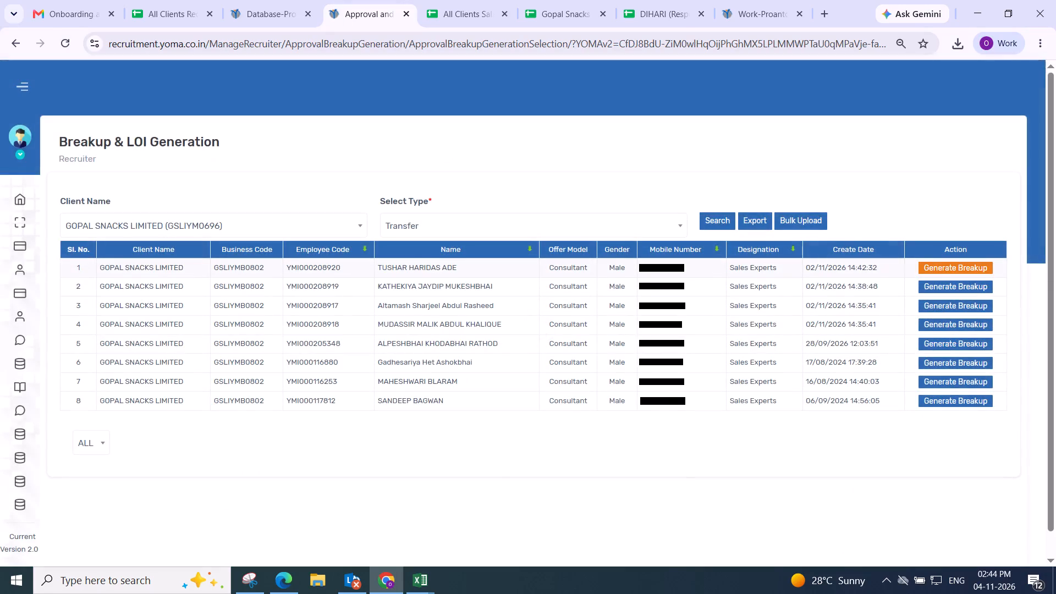
pyautogui.moveTo(278, 181); pyautogui.dragTo(952, 153)
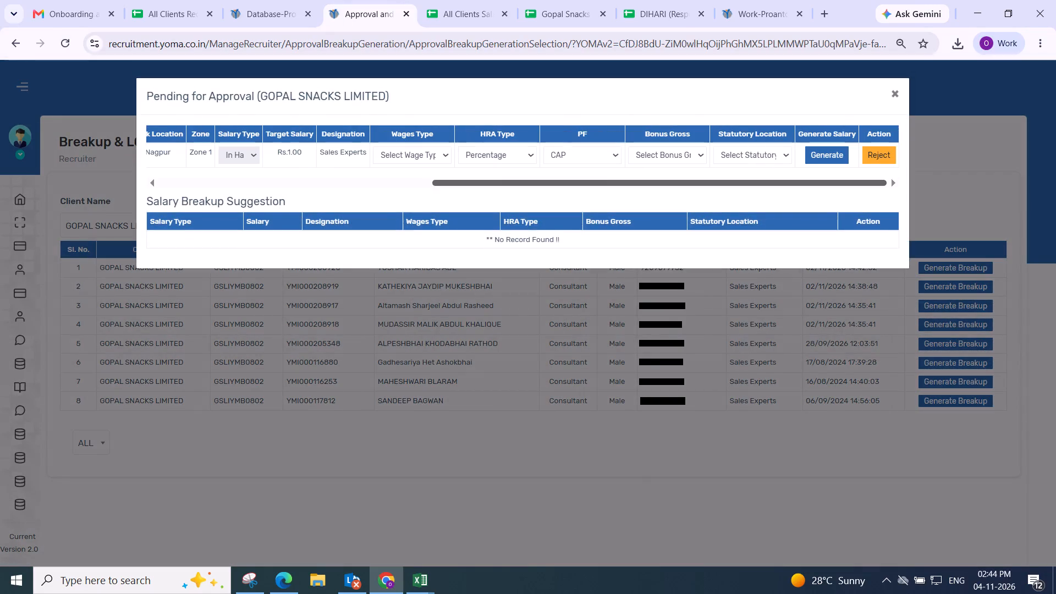
pyautogui.click(414, 152)
pyautogui.moveTo(419, 255); pyautogui.dragTo(419, 248)
pyautogui.click(502, 151)
pyautogui.click(488, 210)
pyautogui.click(563, 160)
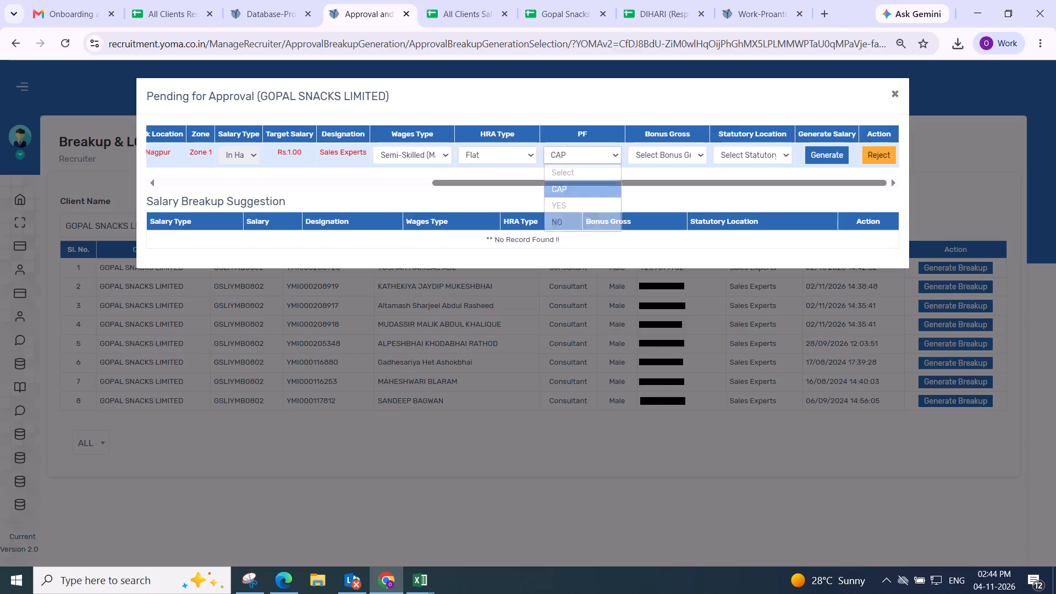
pyautogui.click(574, 221)
pyautogui.click(685, 151)
pyautogui.moveTo(666, 219); pyautogui.dragTo(666, 209)
pyautogui.moveTo(724, 141); pyautogui.dragTo(733, 154)
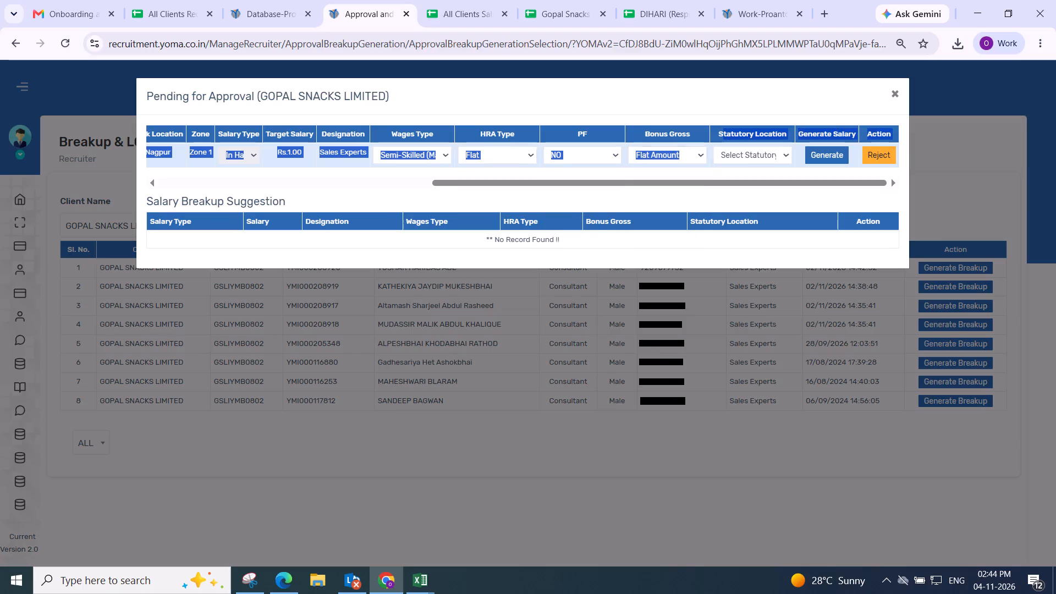
pyautogui.click(746, 158)
pyautogui.moveTo(742, 245); pyautogui.dragTo(740, 239)
pyautogui.click(817, 159)
pyautogui.scroll(2, 596, 224)
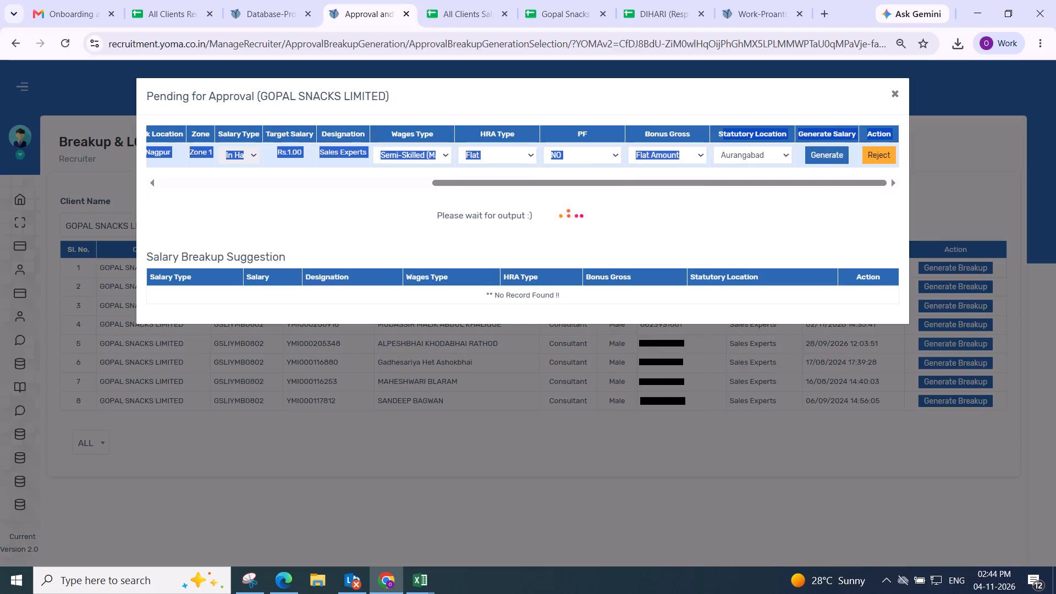
pyautogui.click(585, 230)
pyautogui.click(815, 157)
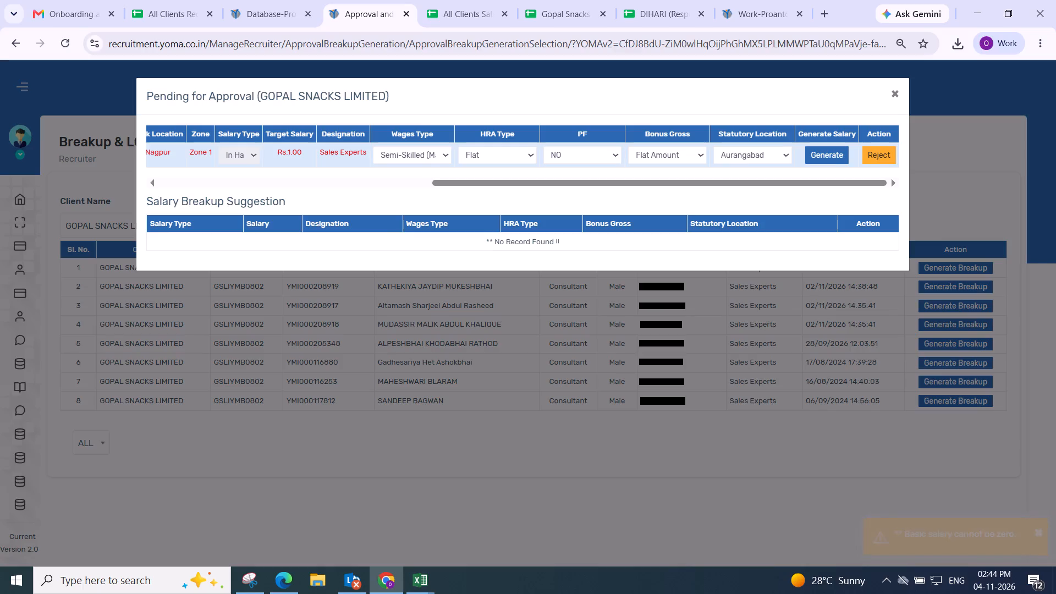
pyautogui.click(831, 150)
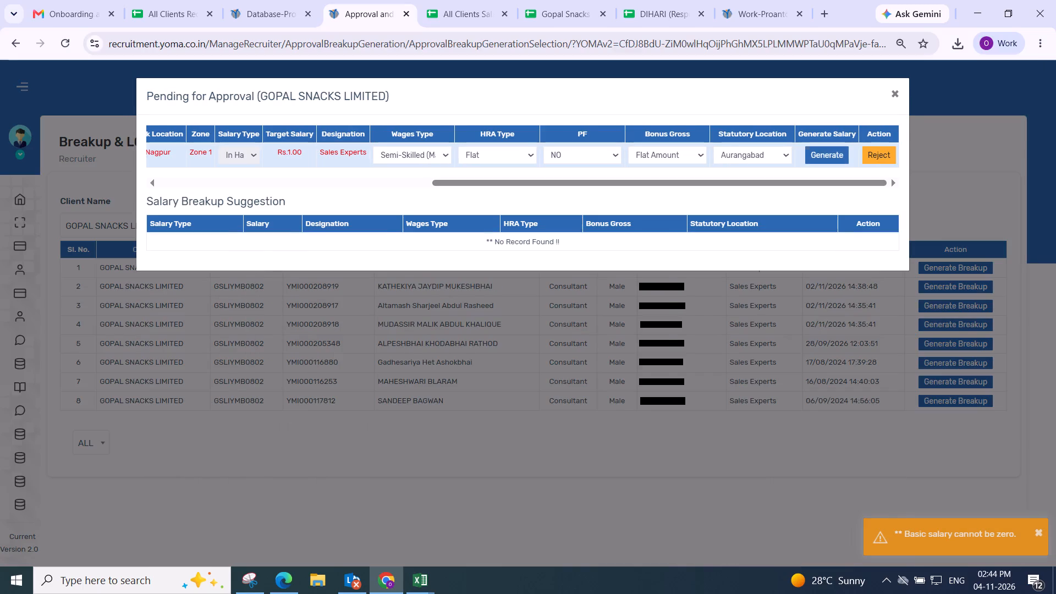
# Set the Basic gross component to 1 and save the Nagpur Sales Expert's salary breakup.
pyautogui.moveTo(330, 242); pyautogui.dragTo(257, 245)
pyautogui.press('1')
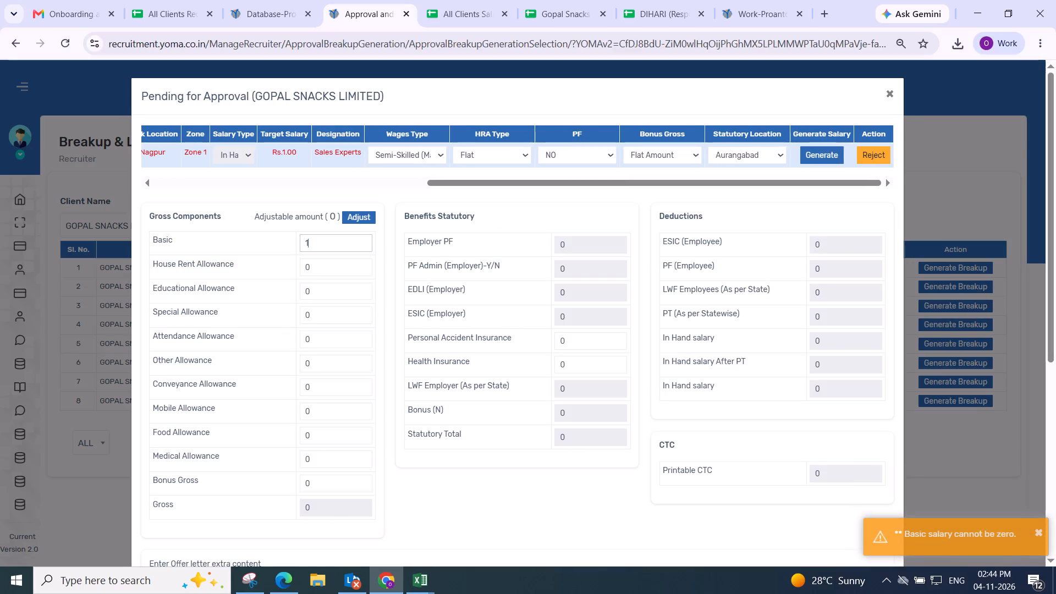
pyautogui.click(394, 226)
pyautogui.scroll(-1, 386, 226)
pyautogui.scroll(1, 496, 268)
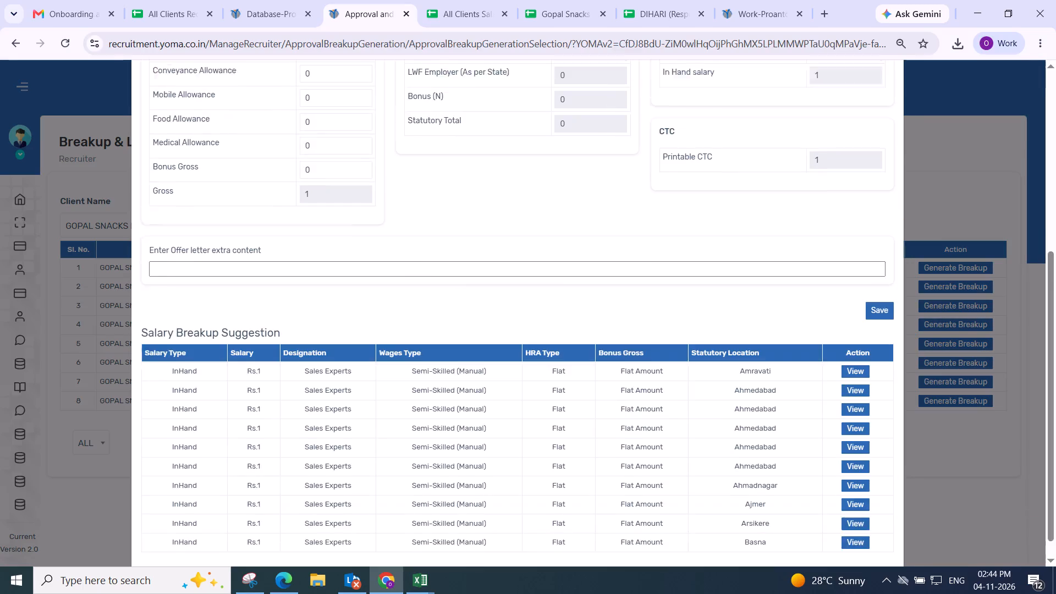
pyautogui.scroll(2, 496, 268)
pyautogui.scroll(-3, 496, 270)
pyautogui.click(549, 218)
pyautogui.click(870, 285)
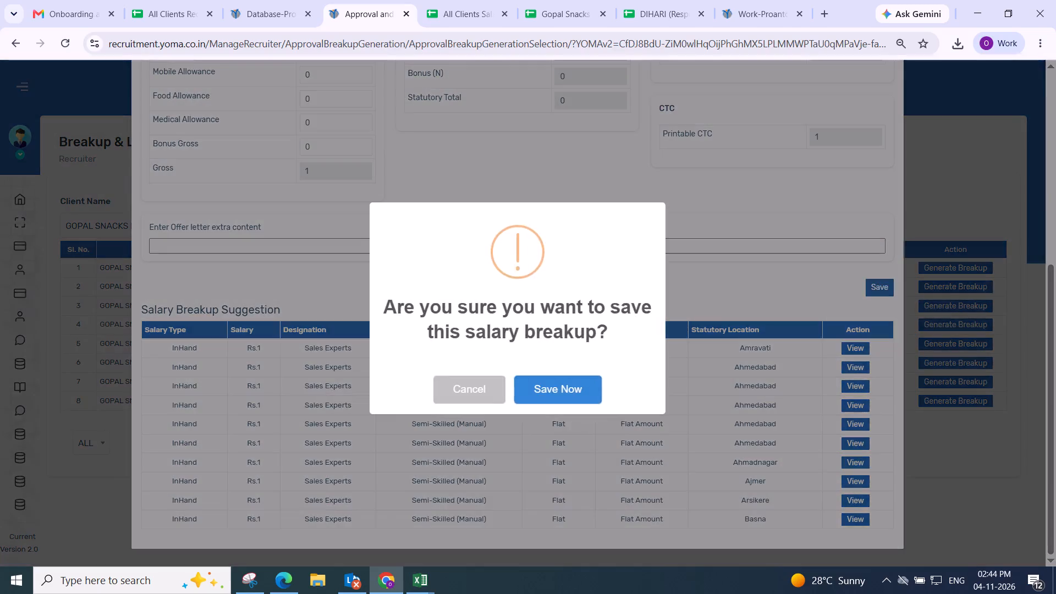
pyautogui.click(555, 378)
pyautogui.scroll(4, 555, 378)
pyautogui.scroll(-5, 558, 374)
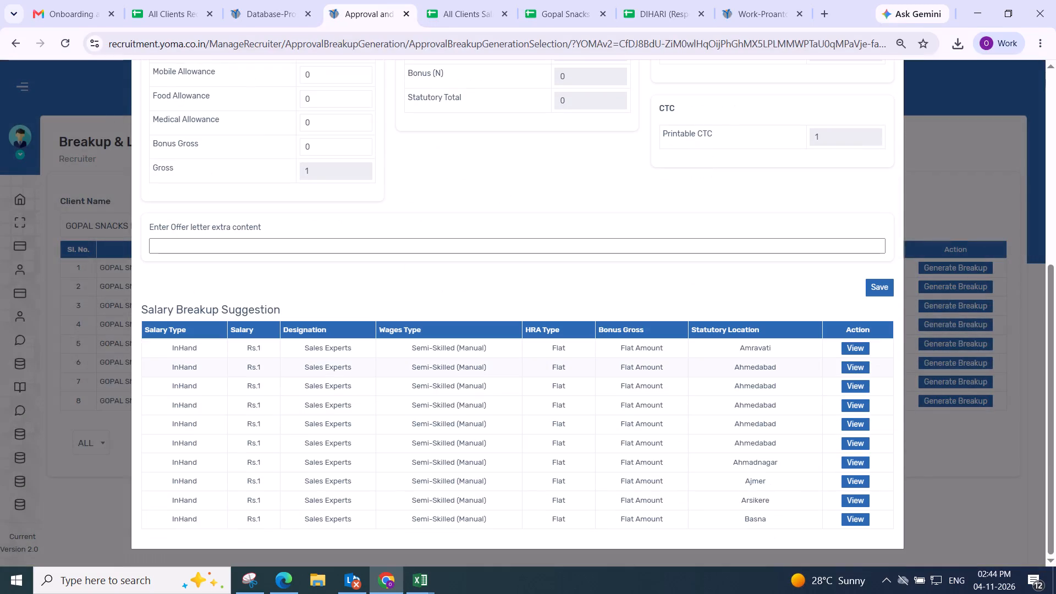
pyautogui.scroll(-2, 567, 372)
pyautogui.scroll(3, 713, 389)
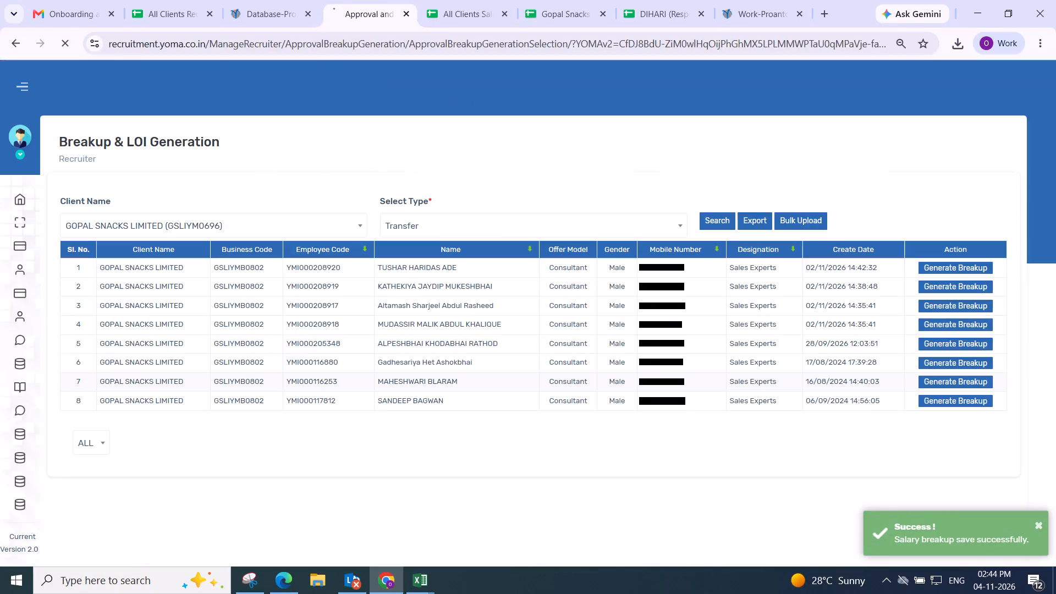
# Open the Nashik Sales Expert's breakup and choose Skilled (Manual) wages, Flat HRA, PF YES and Bonus Gross Flat Amount.
pyautogui.scroll(-2, 706, 392)
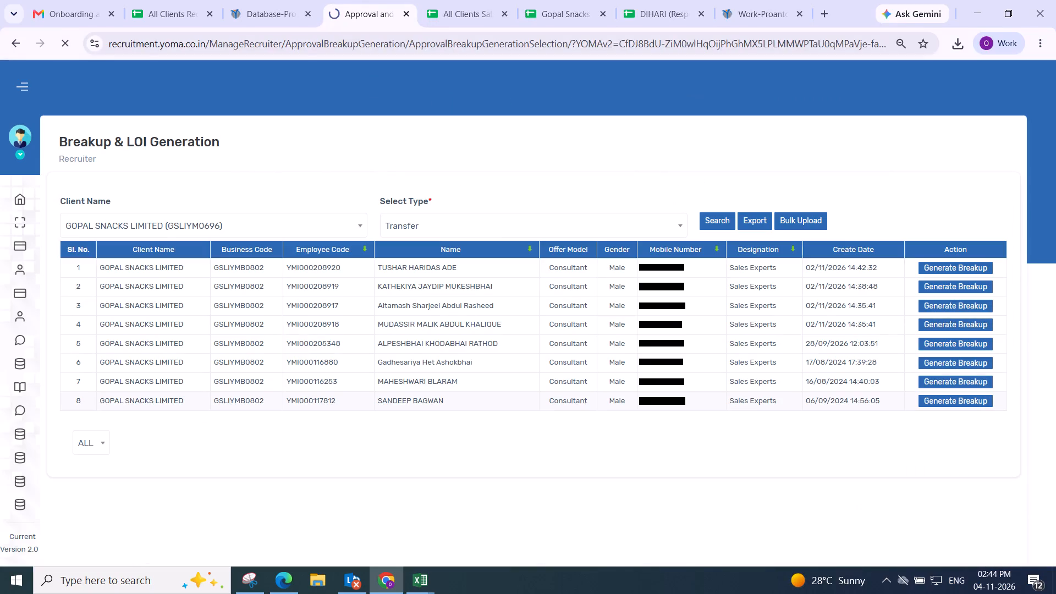
pyautogui.scroll(-2, 706, 392)
pyautogui.scroll(2, 903, 392)
pyautogui.click(942, 277)
pyautogui.click(937, 288)
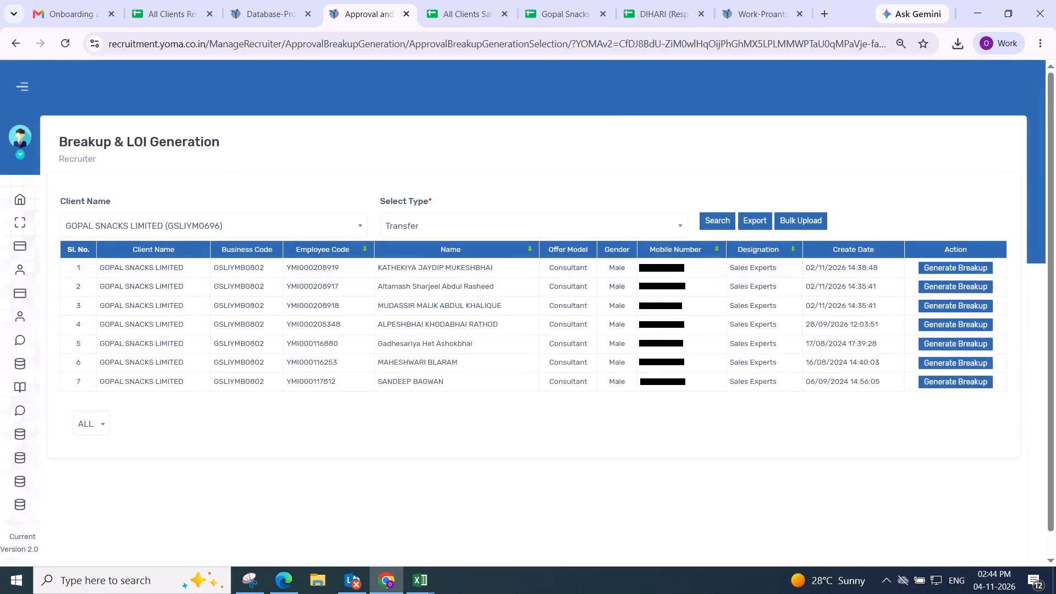
pyautogui.click(954, 305)
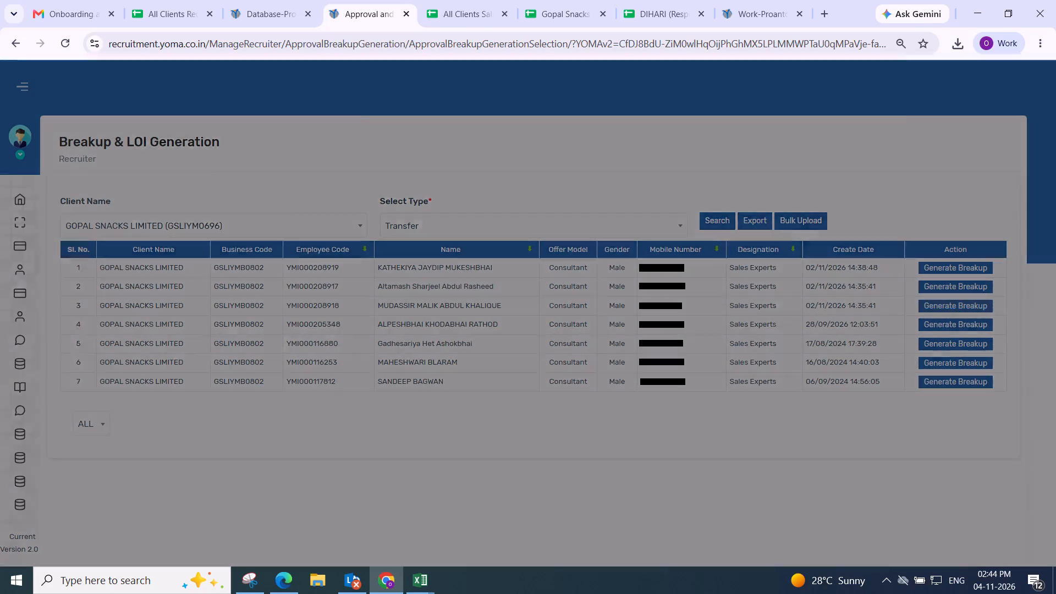
pyautogui.moveTo(298, 186); pyautogui.dragTo(1019, 184)
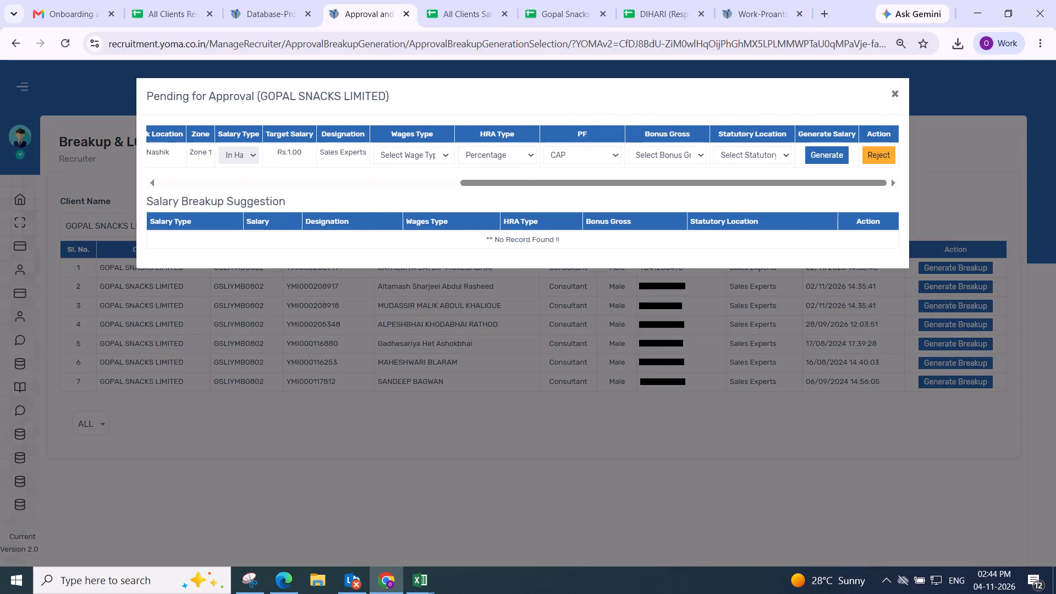
pyautogui.click(418, 155)
pyautogui.moveTo(413, 254); pyautogui.dragTo(415, 246)
pyautogui.moveTo(488, 152); pyautogui.dragTo(485, 171)
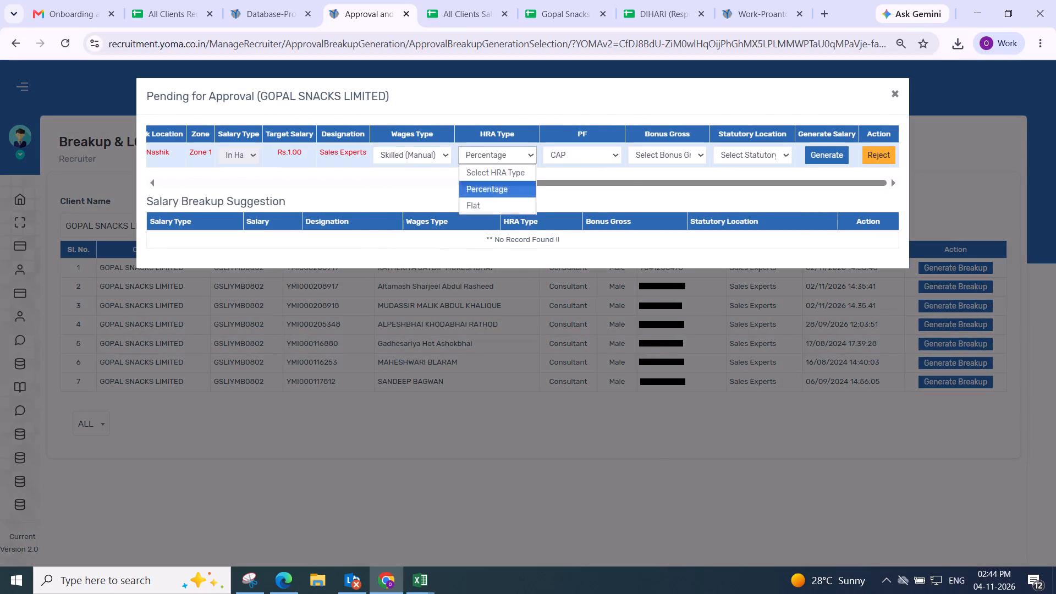
pyautogui.click(476, 212)
pyautogui.click(578, 154)
pyautogui.moveTo(571, 219); pyautogui.dragTo(573, 210)
pyautogui.click(661, 151)
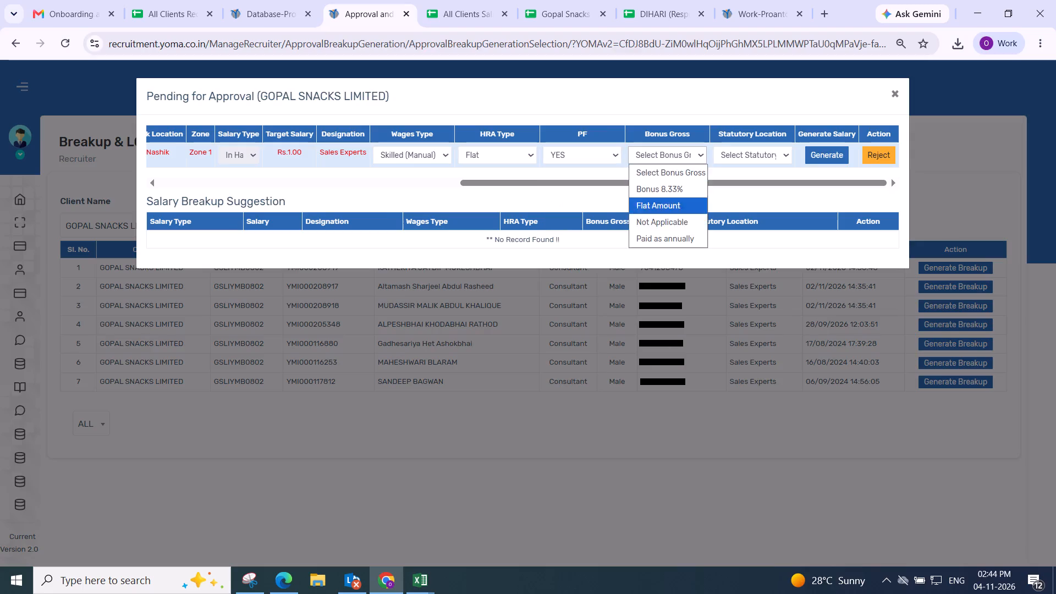
pyautogui.moveTo(662, 220); pyautogui.dragTo(637, 207)
# Generate the Nashik Sales Expert's breakup with PF changed to NO, statutory location Aurangabad and Bonus Gross Not Applicable.
pyautogui.click(566, 144)
pyautogui.click(571, 159)
pyautogui.click(576, 215)
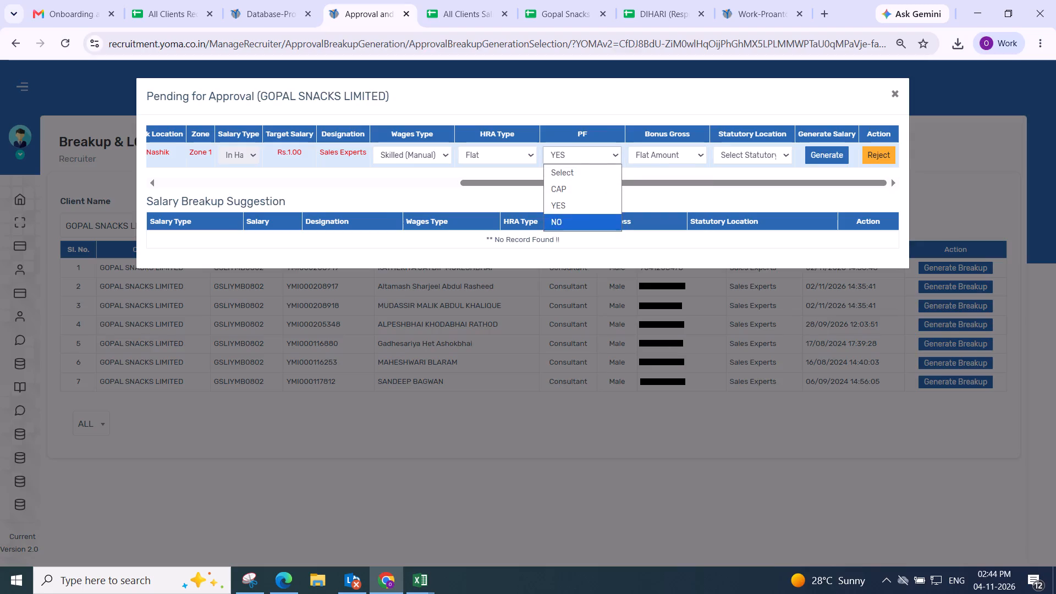
pyautogui.click(735, 153)
pyautogui.click(744, 223)
pyautogui.click(824, 152)
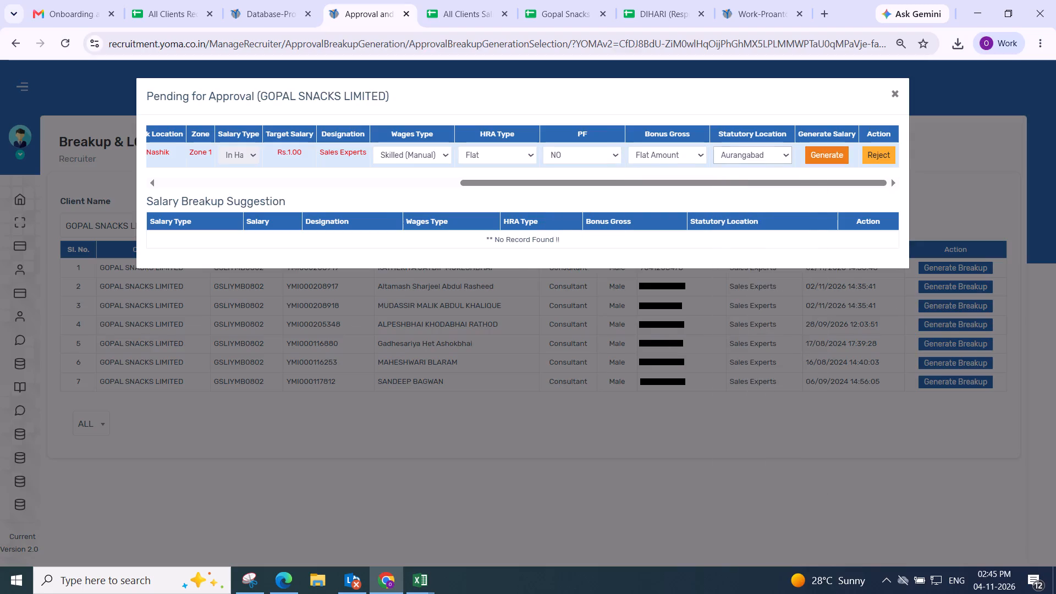
pyautogui.click(665, 155)
pyautogui.click(664, 222)
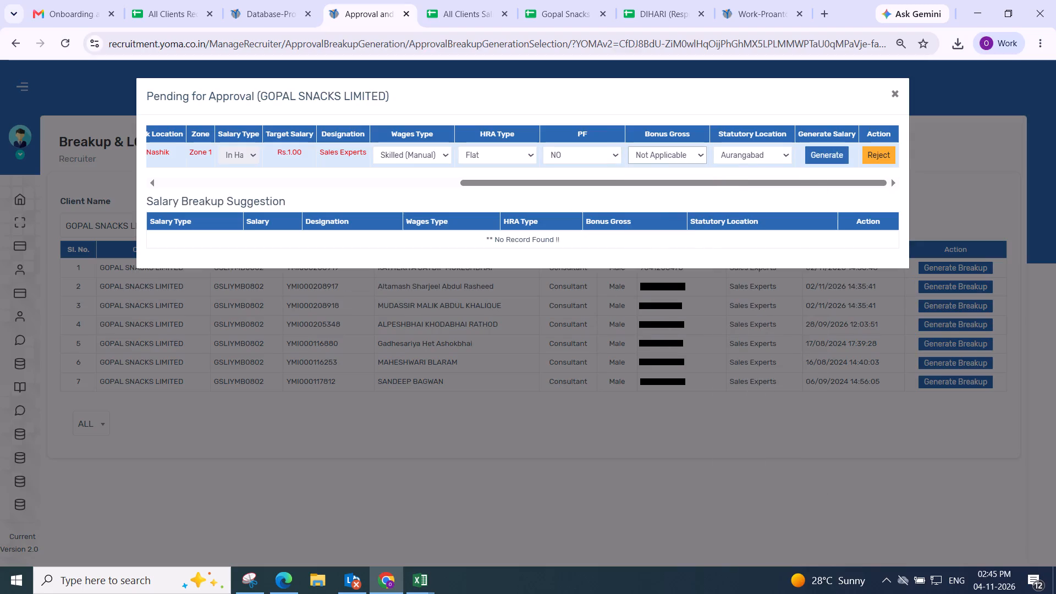
pyautogui.click(826, 156)
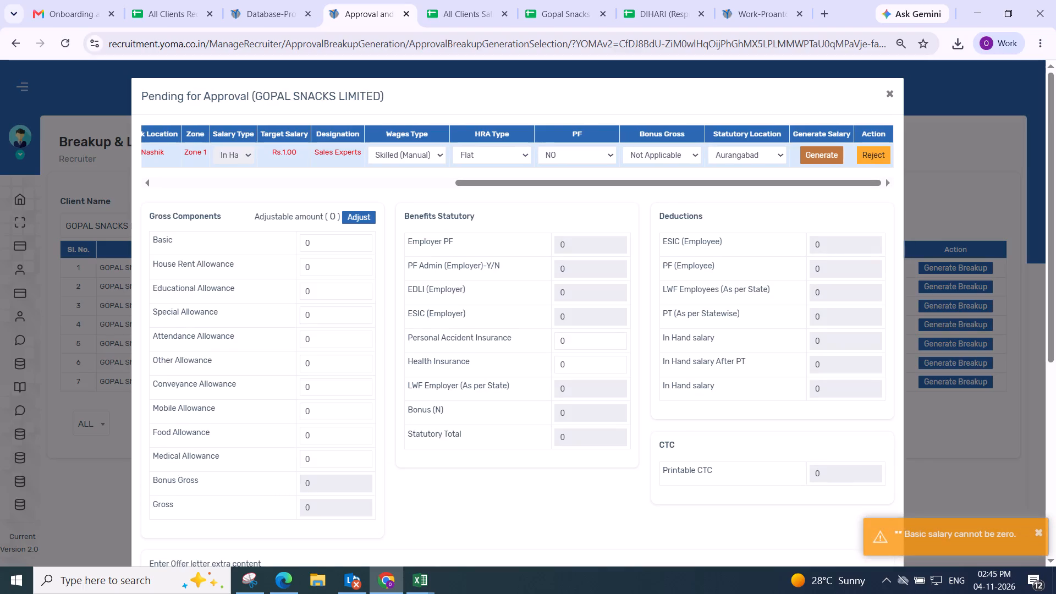
# Set the Basic gross component to 1 and save the Nashik Sales Expert's salary breakup.
pyautogui.click(362, 219)
pyautogui.moveTo(342, 248); pyautogui.dragTo(268, 241)
pyautogui.press('1')
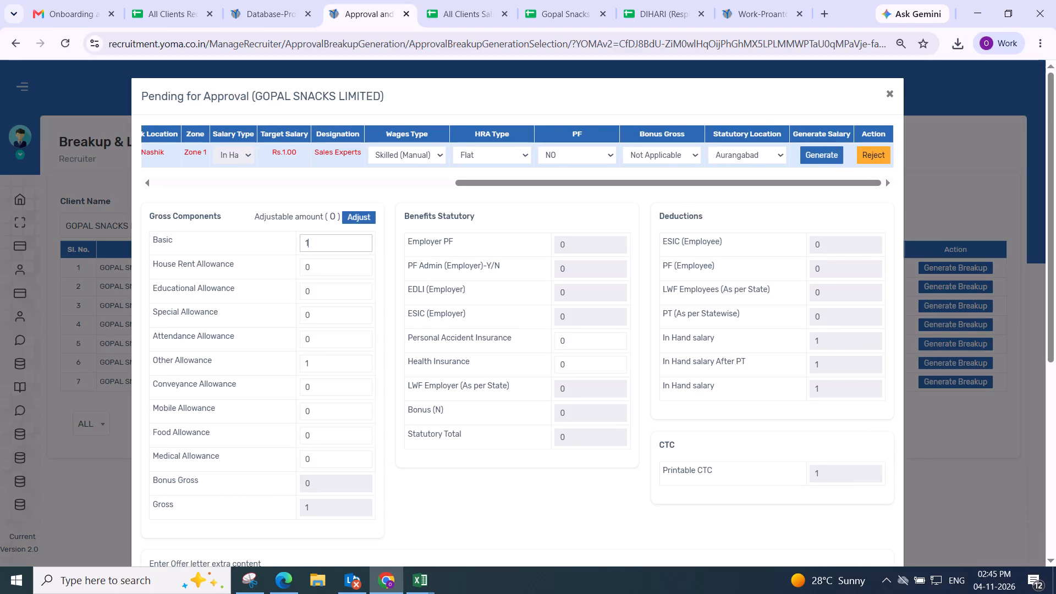
pyautogui.click(392, 231)
pyautogui.scroll(-2, 392, 230)
pyautogui.click(507, 188)
pyautogui.click(870, 284)
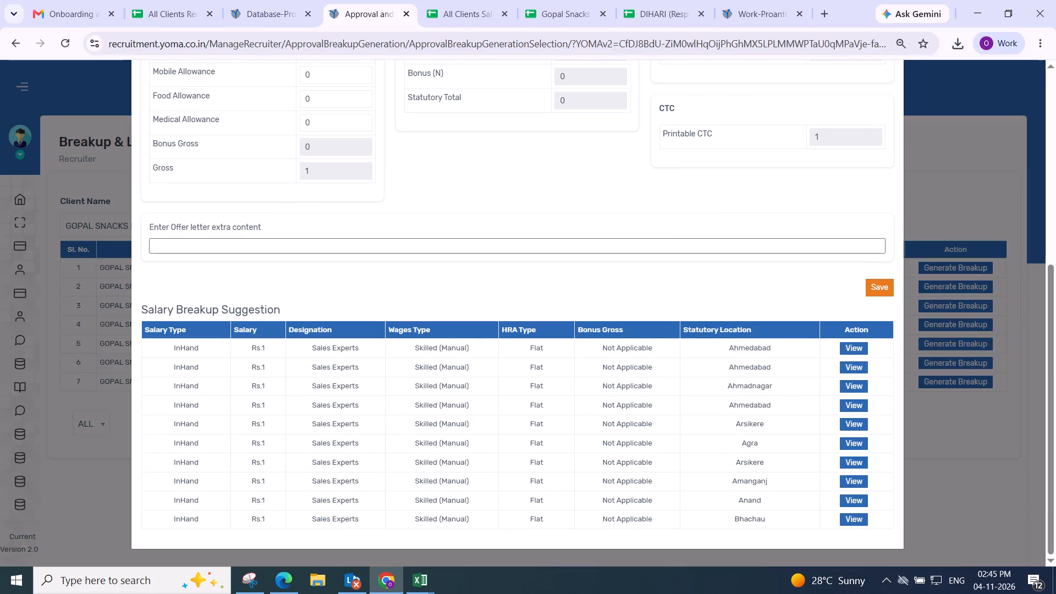
pyautogui.click(547, 383)
pyautogui.scroll(4, 550, 383)
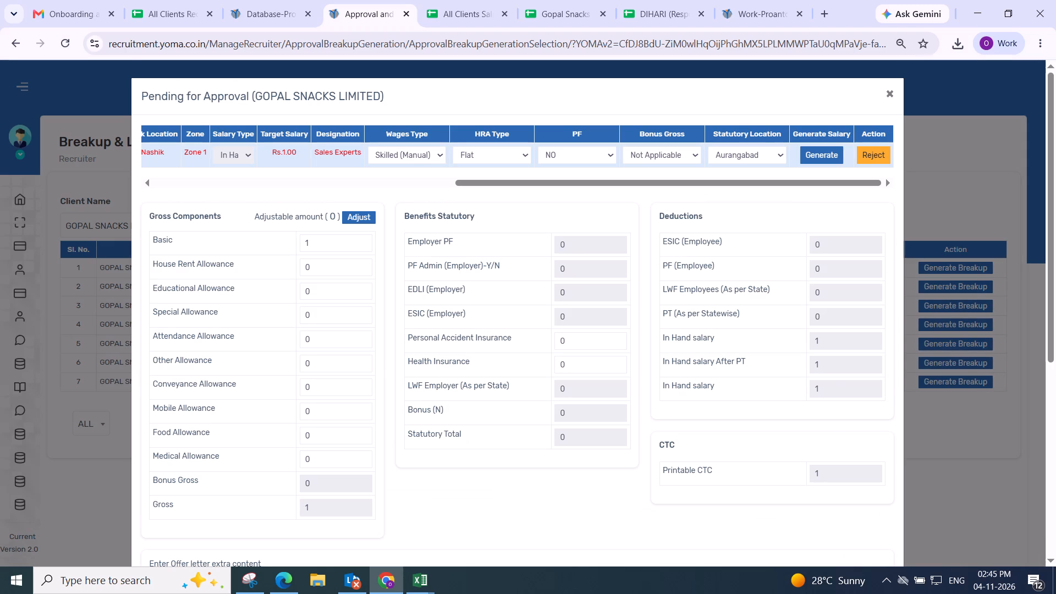
pyautogui.scroll(-4, 507, 208)
pyautogui.scroll(4, 537, 214)
pyautogui.scroll(-4, 587, 229)
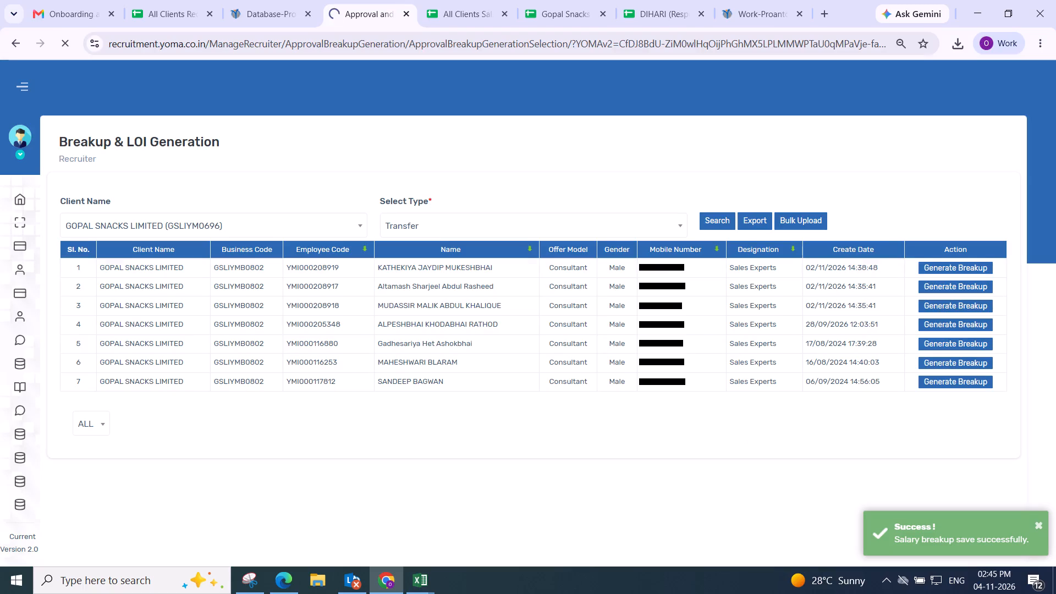
pyautogui.scroll(3, 697, 260)
# Generate the first-listed Dudhrej Sales Expert's breakup with Semi-Skilled (Manual) wages, Flat HRA, PF NO, Bonus Gross Not Applicable and statutory location Bardoli.
pyautogui.click(941, 268)
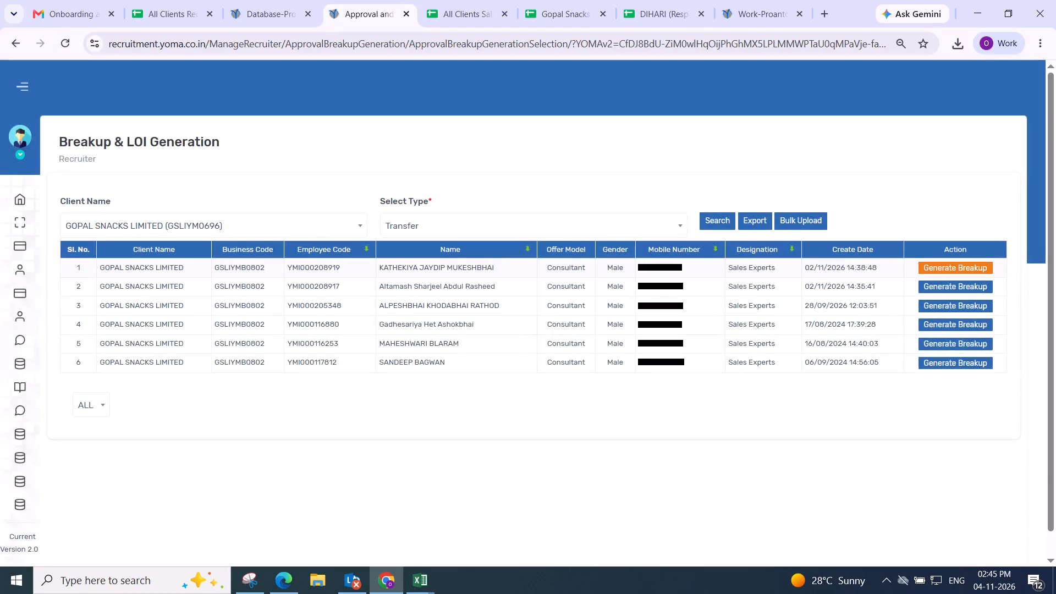
pyautogui.moveTo(331, 184); pyautogui.dragTo(989, 186)
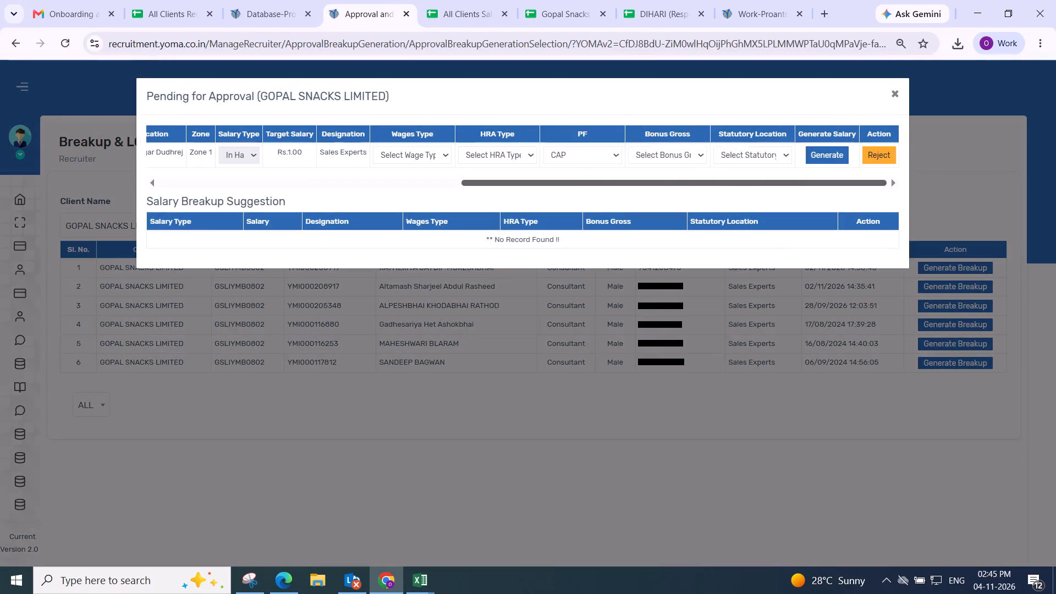
pyautogui.moveTo(989, 186); pyautogui.dragTo(940, 182)
pyautogui.click(408, 149)
pyautogui.click(425, 250)
pyautogui.moveTo(497, 152); pyautogui.dragTo(499, 163)
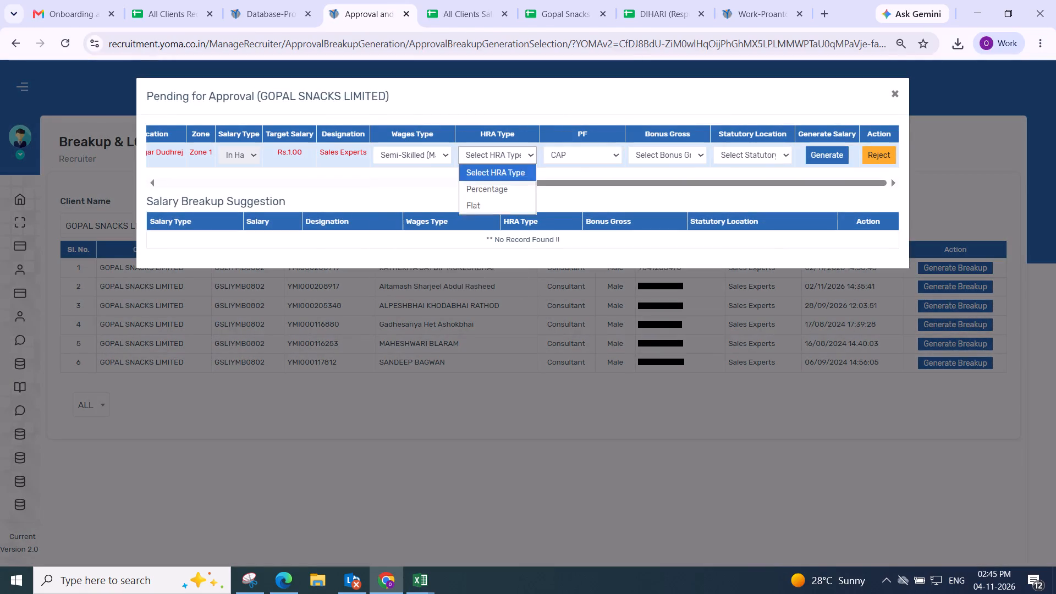
pyautogui.moveTo(499, 208); pyautogui.dragTo(498, 202)
pyautogui.click(569, 153)
pyautogui.click(574, 218)
pyautogui.moveTo(653, 152); pyautogui.dragTo(658, 157)
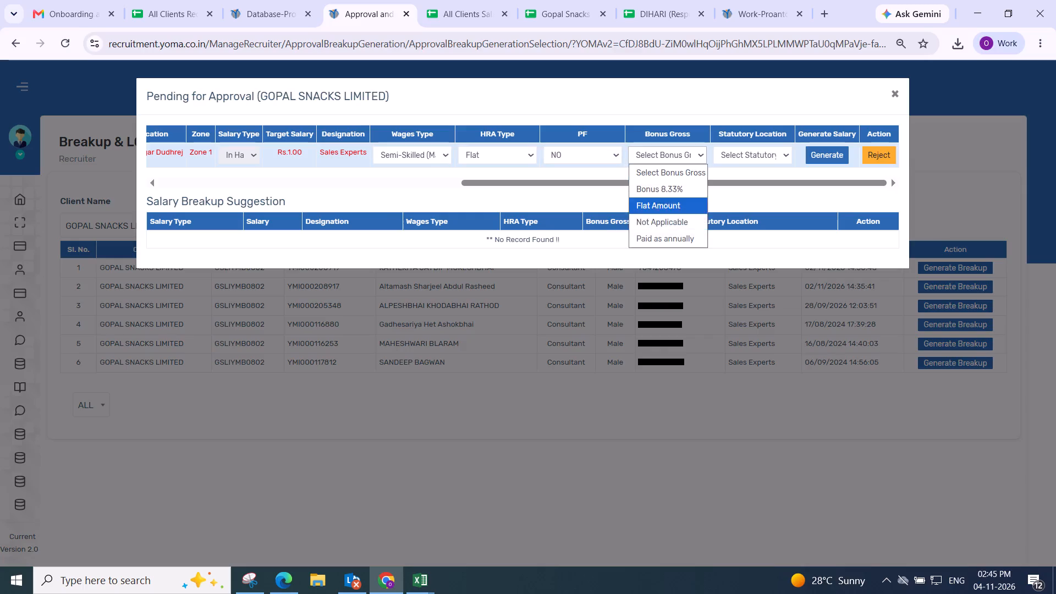
pyautogui.click(658, 215)
pyautogui.click(722, 153)
pyautogui.moveTo(729, 231); pyautogui.dragTo(734, 224)
pyautogui.click(815, 159)
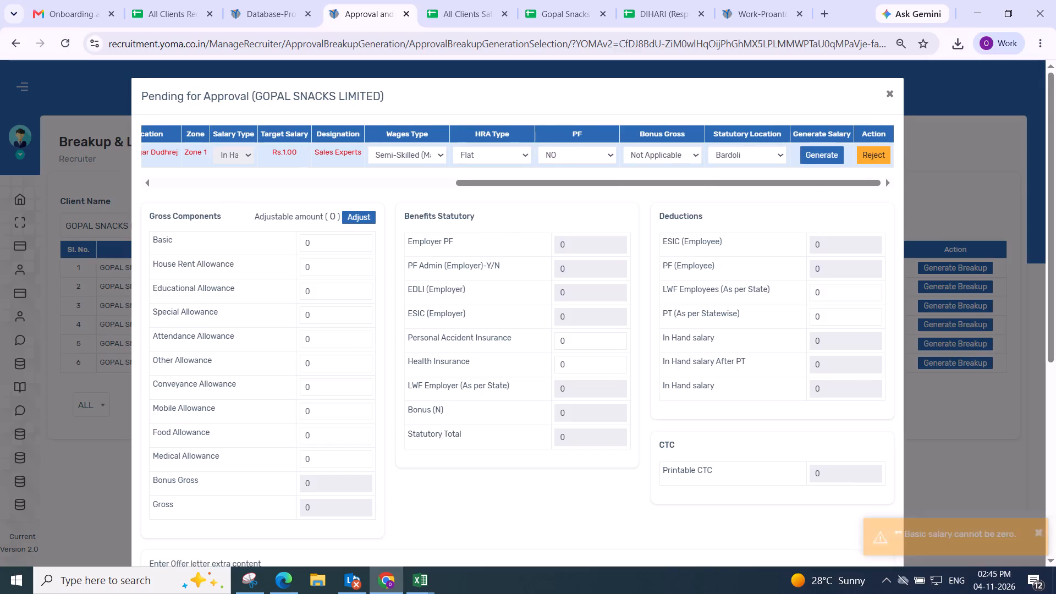
# Set the Basic gross component to 1 and save the Dudhrej Sales Expert's salary breakup.
pyautogui.moveTo(324, 235); pyautogui.dragTo(272, 251)
pyautogui.press('1')
pyautogui.click(391, 244)
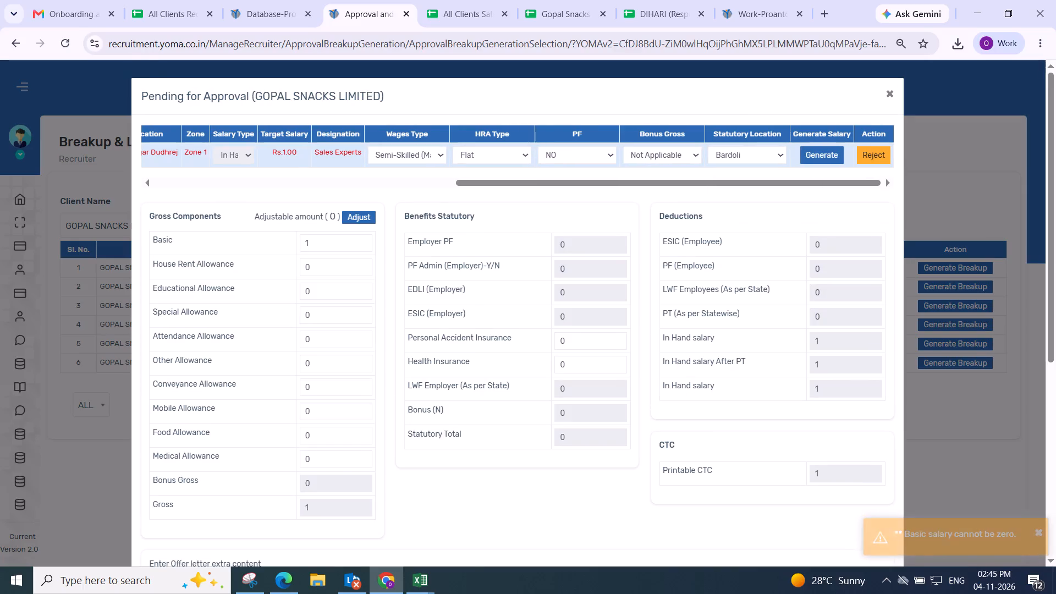
pyautogui.scroll(-2, 392, 243)
pyautogui.click(460, 195)
pyautogui.click(890, 293)
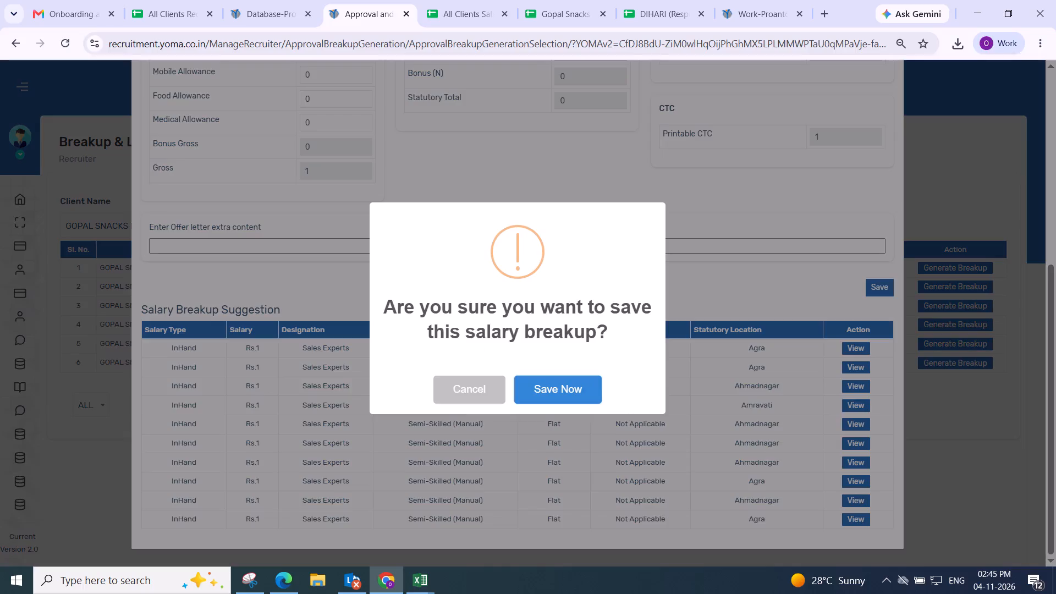
pyautogui.click(558, 381)
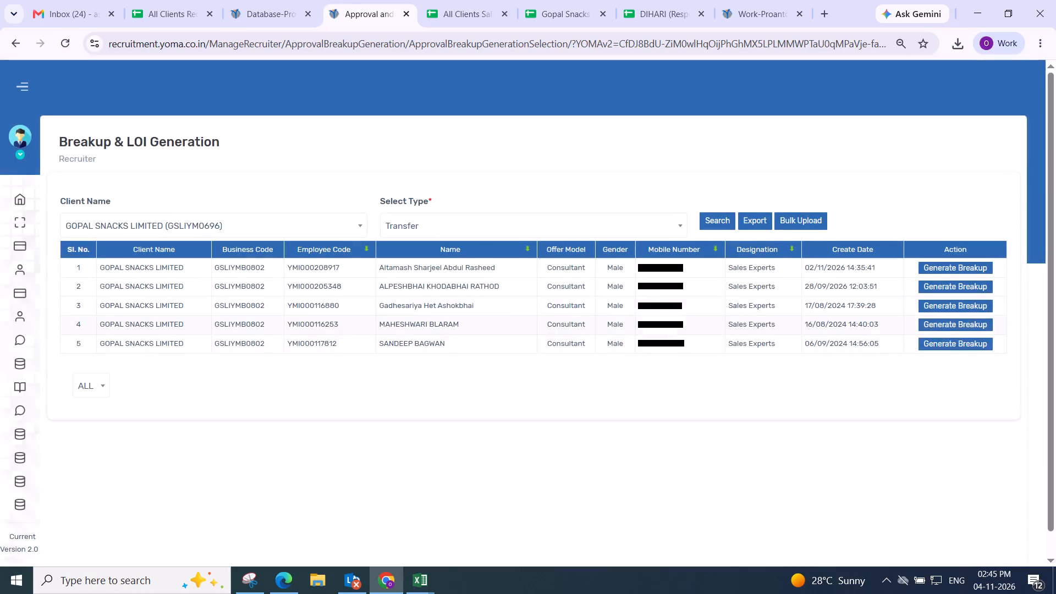
# Generate the last-listed Dewas Sales Expert's breakup with Semi-Skilled (Manual) wages, Flat HRA, PF NO, Bonus Gross Not Applicable and statutory location Badnawar.
pyautogui.click(938, 349)
pyautogui.click(944, 341)
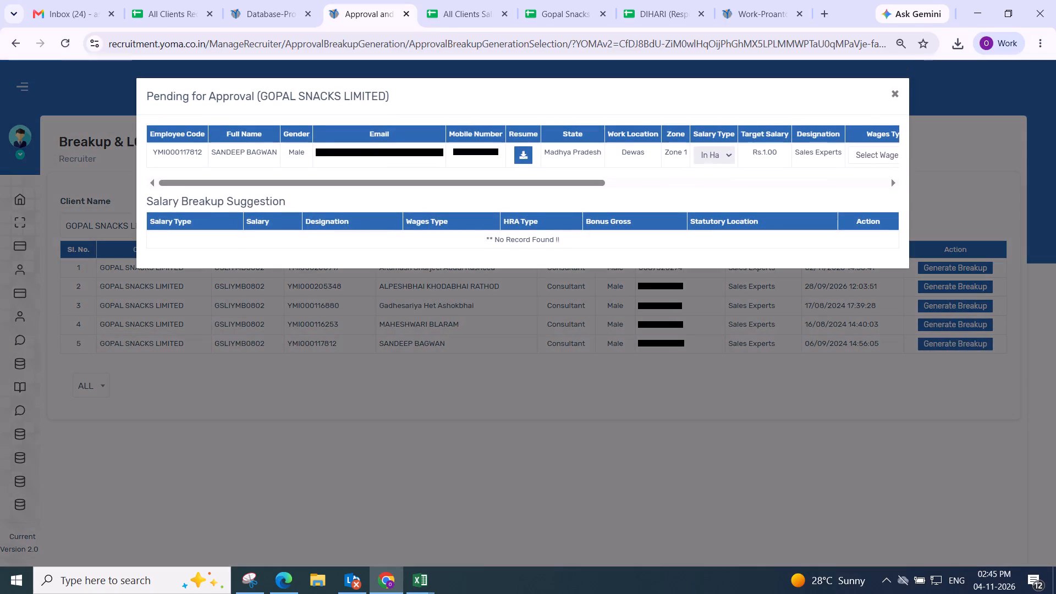
pyautogui.moveTo(340, 185); pyautogui.dragTo(906, 194)
pyautogui.click(409, 152)
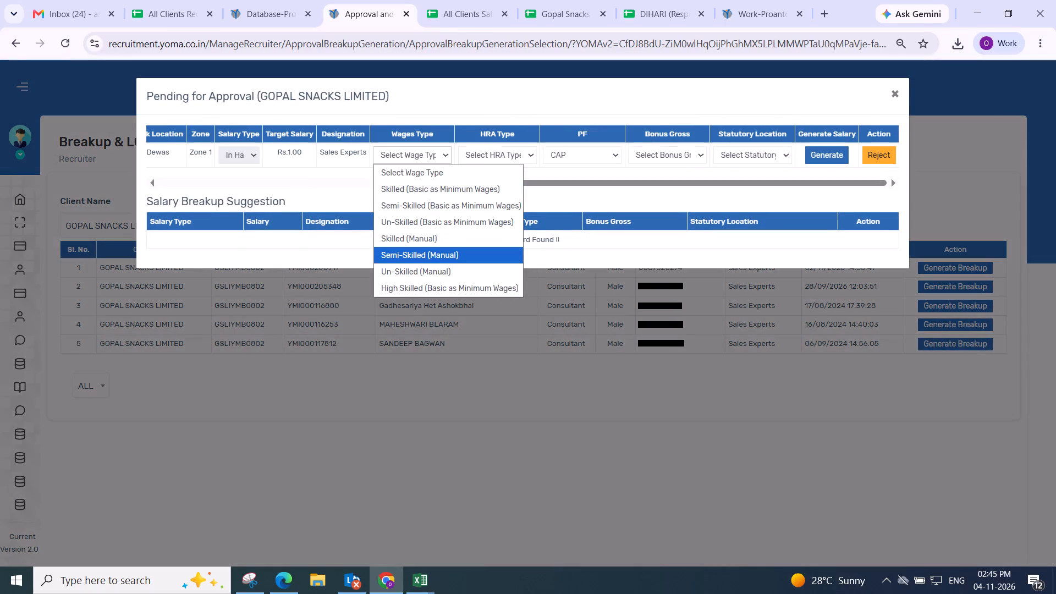
pyautogui.moveTo(416, 258); pyautogui.dragTo(426, 248)
pyautogui.click(491, 155)
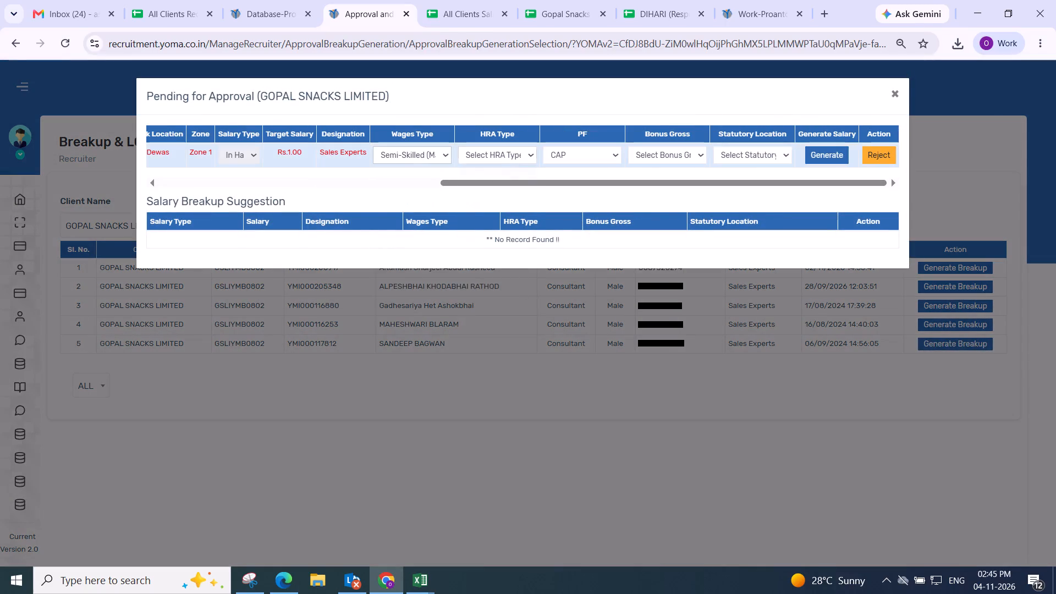
pyautogui.click(492, 203)
pyautogui.click(581, 159)
pyautogui.click(576, 223)
pyautogui.click(669, 152)
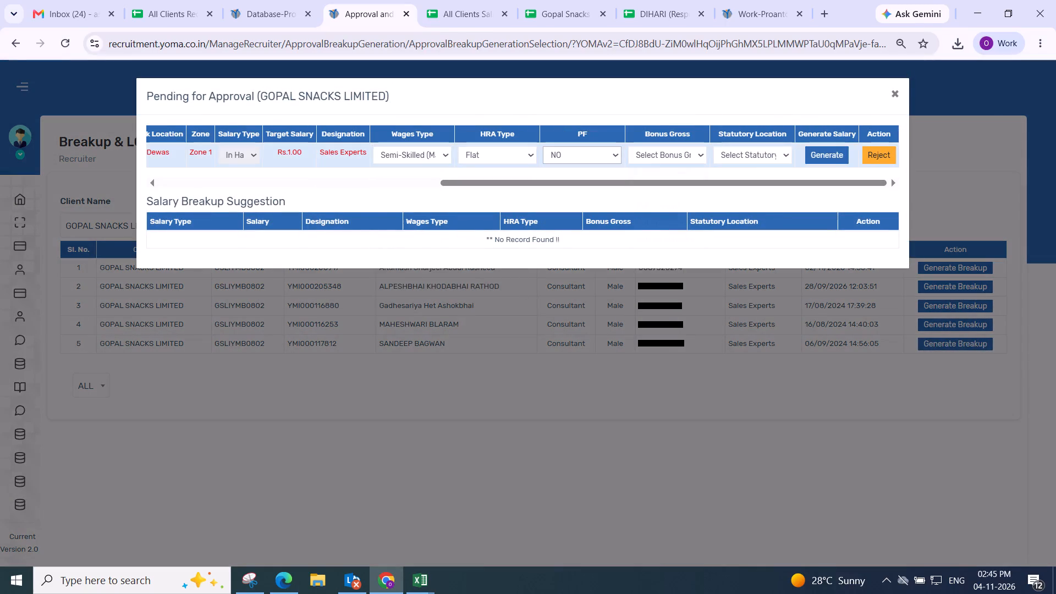
pyautogui.click(664, 223)
pyautogui.click(724, 164)
pyautogui.click(740, 152)
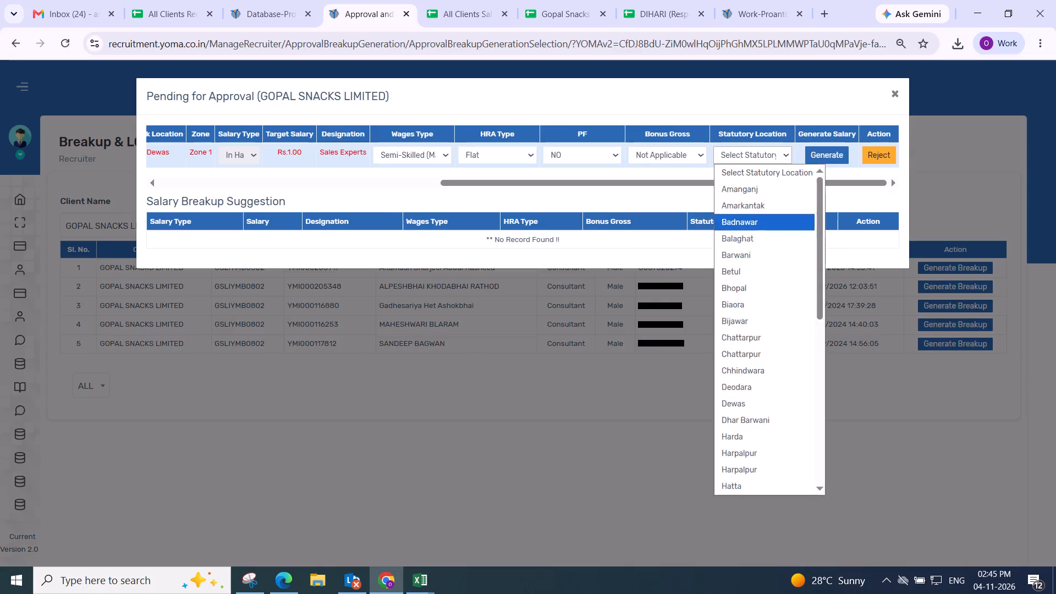
pyautogui.click(735, 220)
pyautogui.click(817, 157)
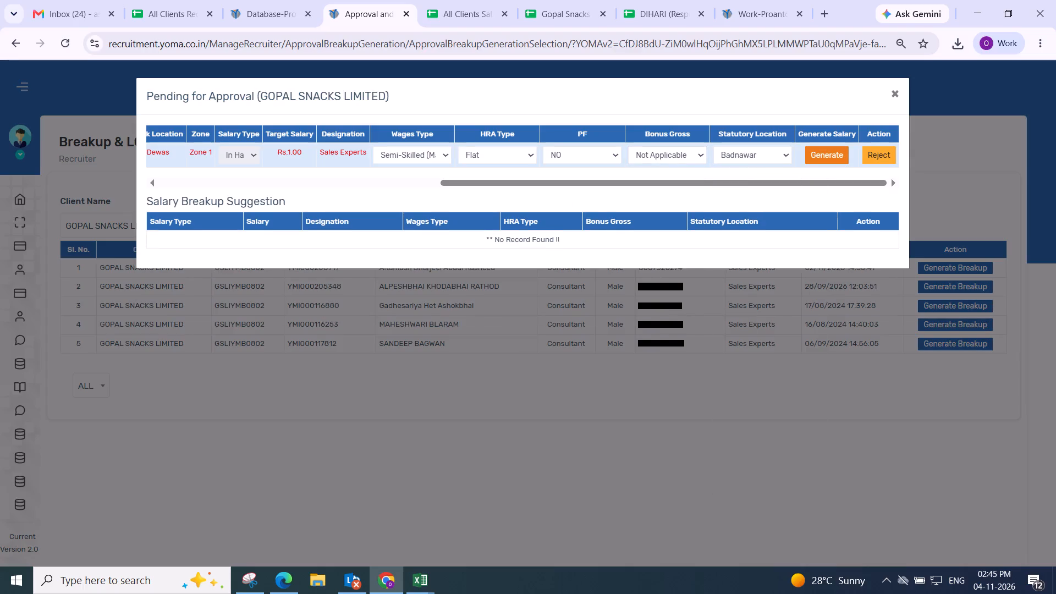
# Set the Basic gross component to 1 and save the Dewas Sales Expert's salary breakup.
pyautogui.moveTo(352, 237); pyautogui.dragTo(279, 244)
pyautogui.press('1')
pyautogui.click(391, 239)
pyautogui.scroll(-3, 389, 238)
pyautogui.click(475, 197)
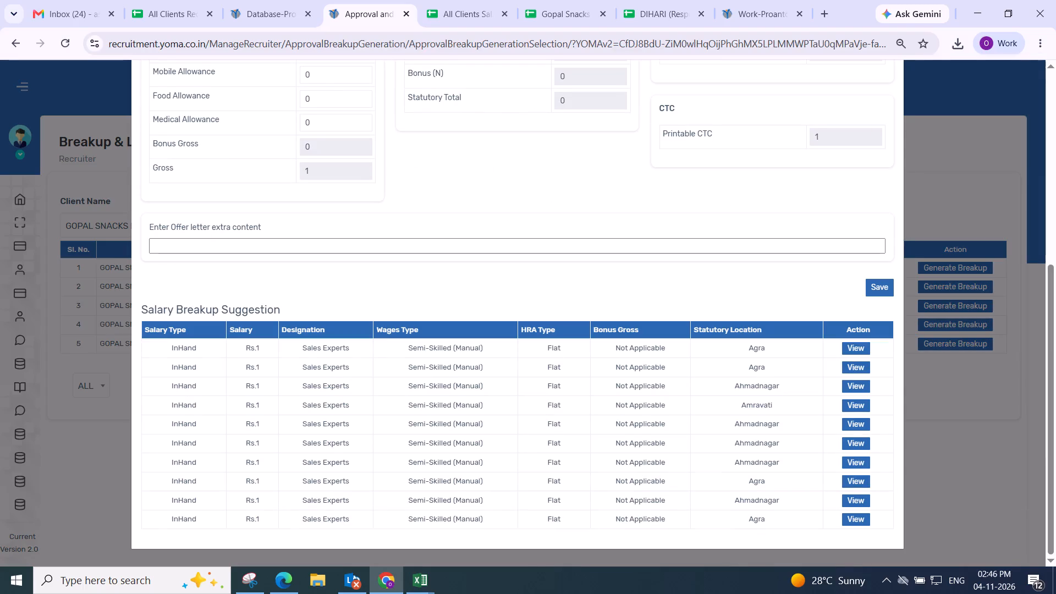
pyautogui.click(874, 286)
pyautogui.click(563, 390)
pyautogui.scroll(4, 551, 382)
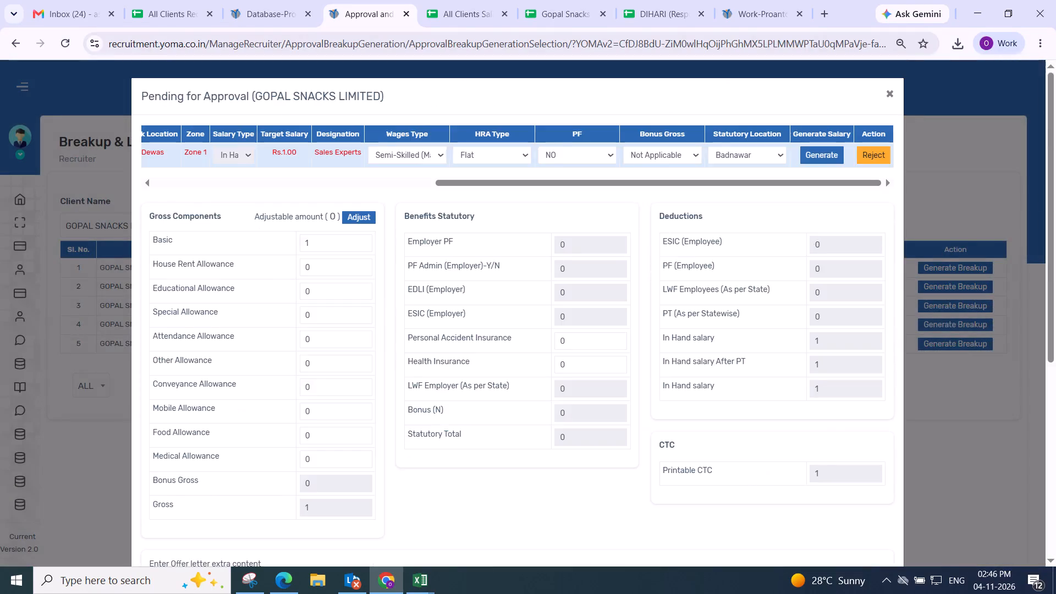
pyautogui.scroll(-5, 523, 309)
pyautogui.scroll(-4, 581, 327)
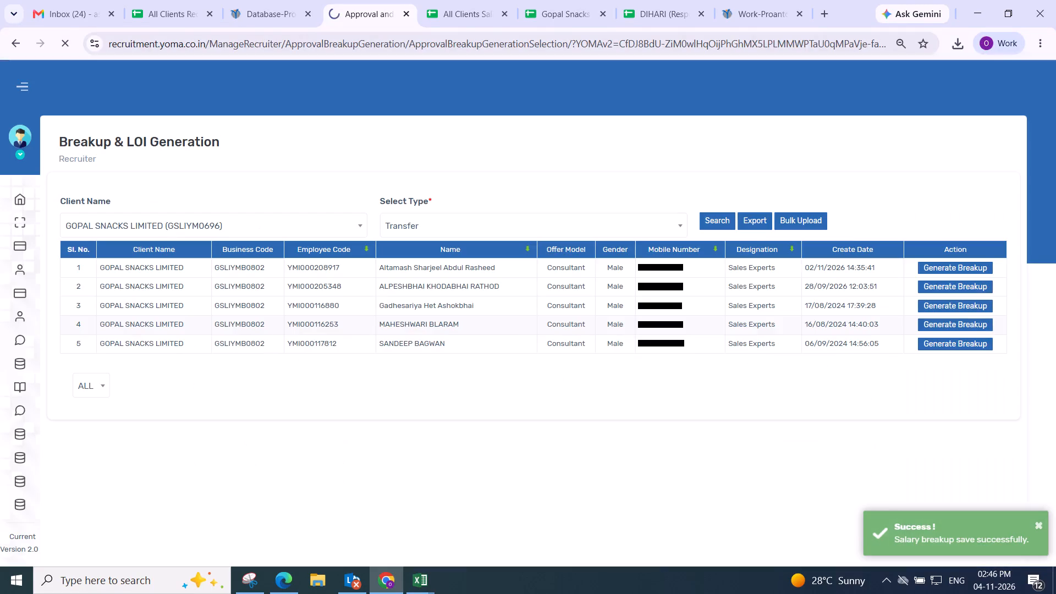
pyautogui.scroll(5, 581, 327)
pyautogui.scroll(3, 814, 295)
# Generate the remaining Nashik Sales Expert's breakup with Semi-Skilled (Manual) wages, Flat HRA, PF NO, Bonus Gross Not Applicable and statutory location Aurangabad.
pyautogui.click(942, 269)
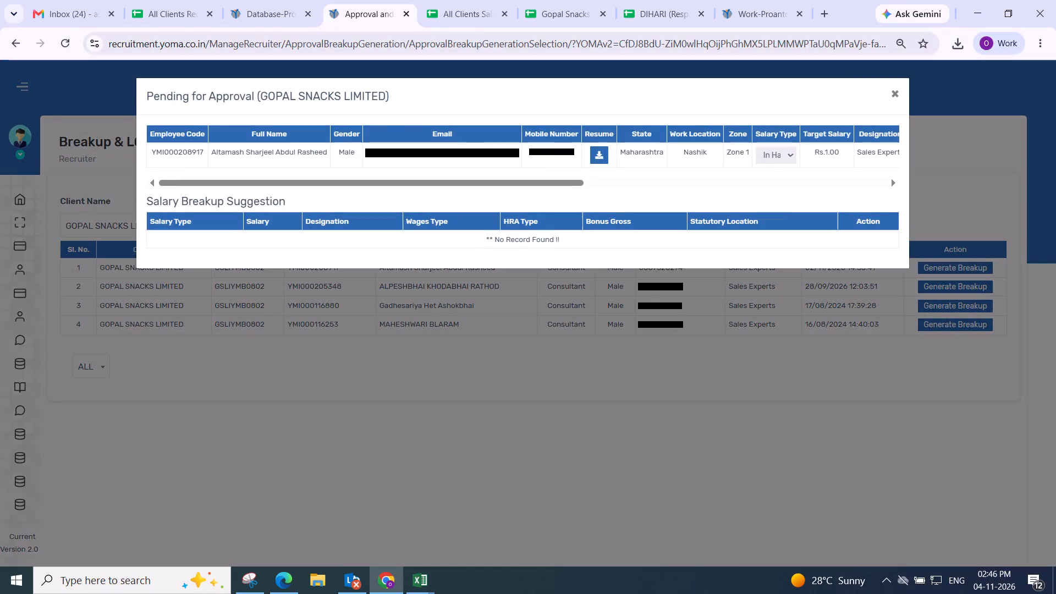
pyautogui.moveTo(346, 181); pyautogui.dragTo(967, 175)
pyautogui.click(417, 158)
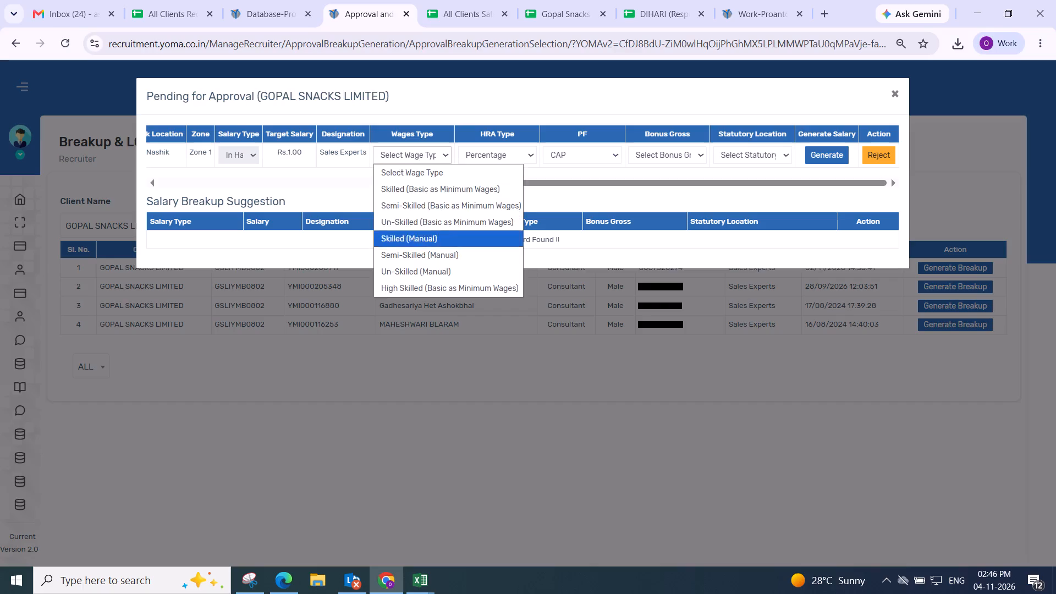
pyautogui.click(426, 257)
pyautogui.click(476, 155)
pyautogui.click(483, 208)
pyautogui.click(570, 149)
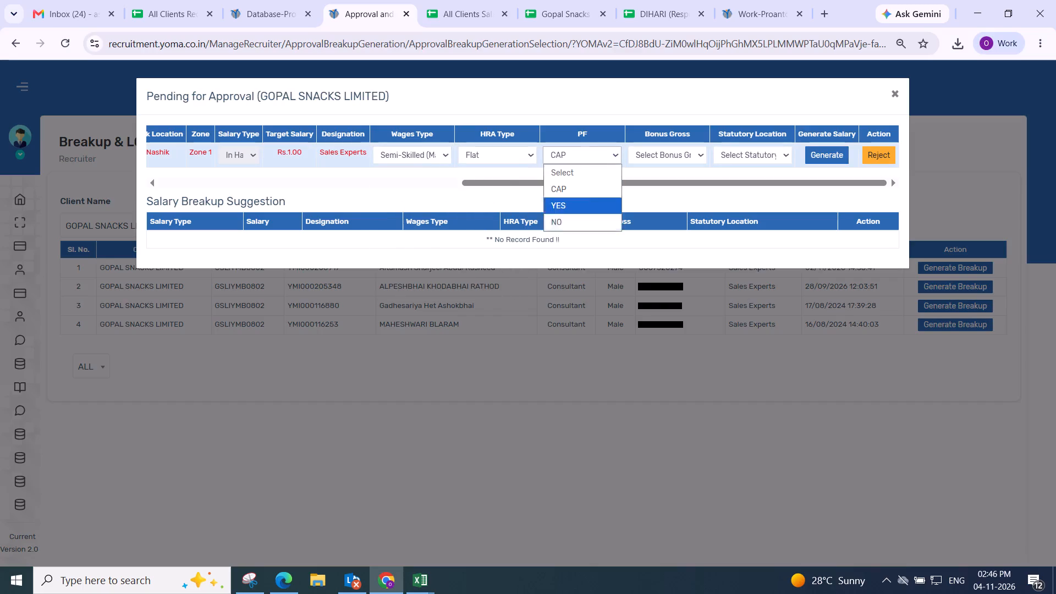
pyautogui.click(591, 220)
pyautogui.click(644, 155)
pyautogui.click(665, 227)
pyautogui.click(757, 156)
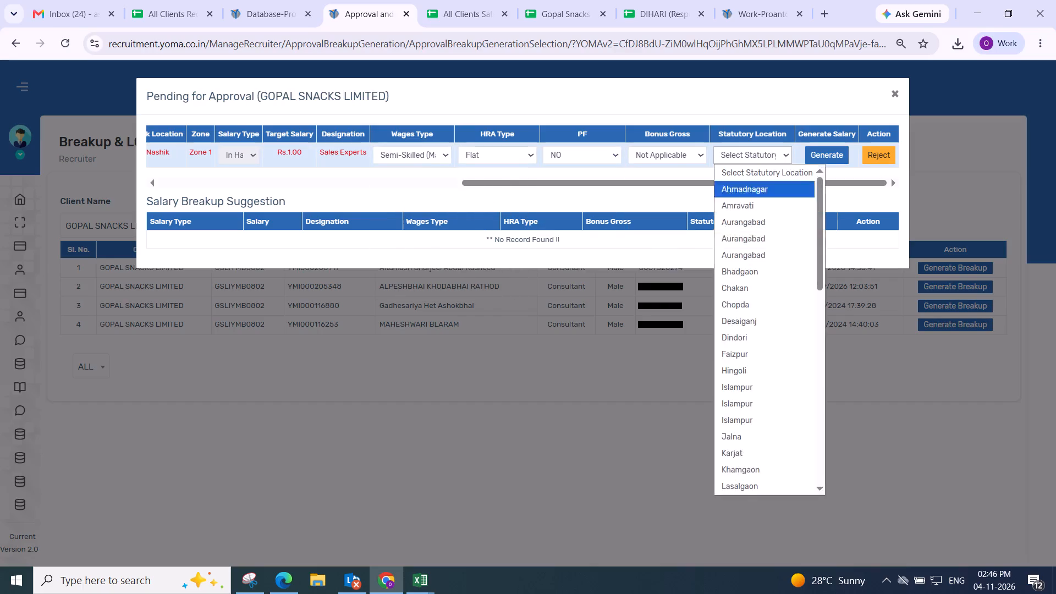
pyautogui.click(748, 238)
pyautogui.click(836, 151)
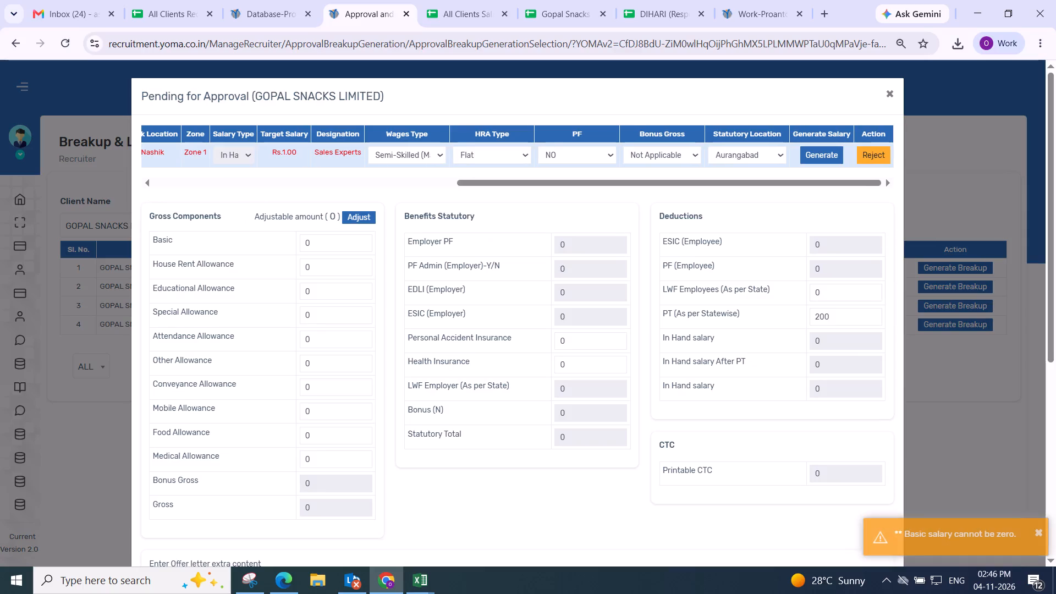
# Set the Basic gross component to 1 and save the second Nashik Sales Expert's salary breakup.
pyautogui.moveTo(321, 238); pyautogui.dragTo(283, 251)
pyautogui.press('1')
pyautogui.click(388, 235)
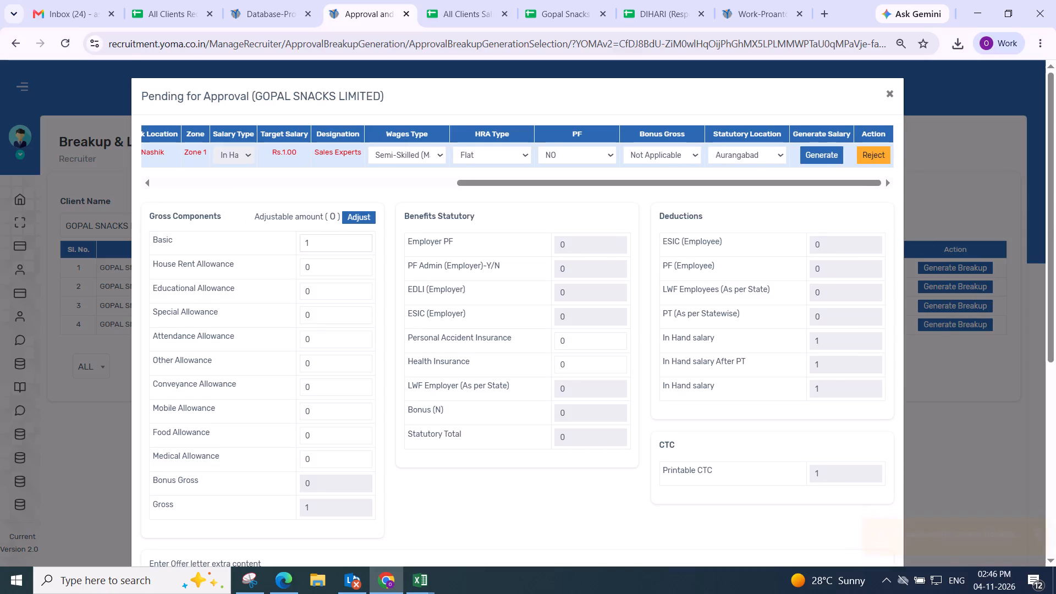
pyautogui.scroll(-2, 389, 235)
pyautogui.moveTo(580, 193); pyautogui.dragTo(588, 194)
pyautogui.click(868, 287)
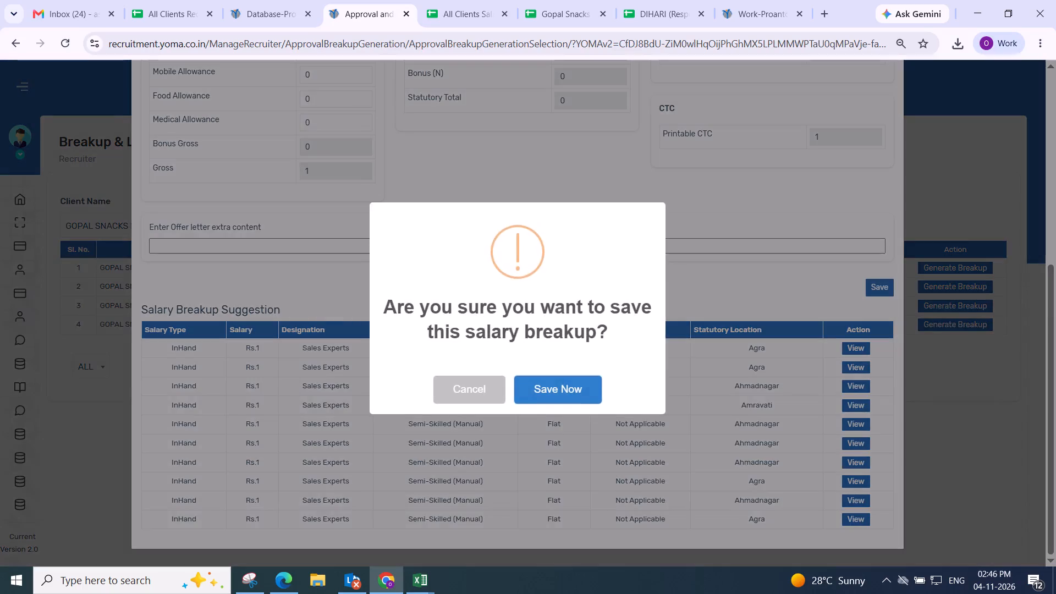
pyautogui.click(560, 381)
pyautogui.scroll(4, 563, 374)
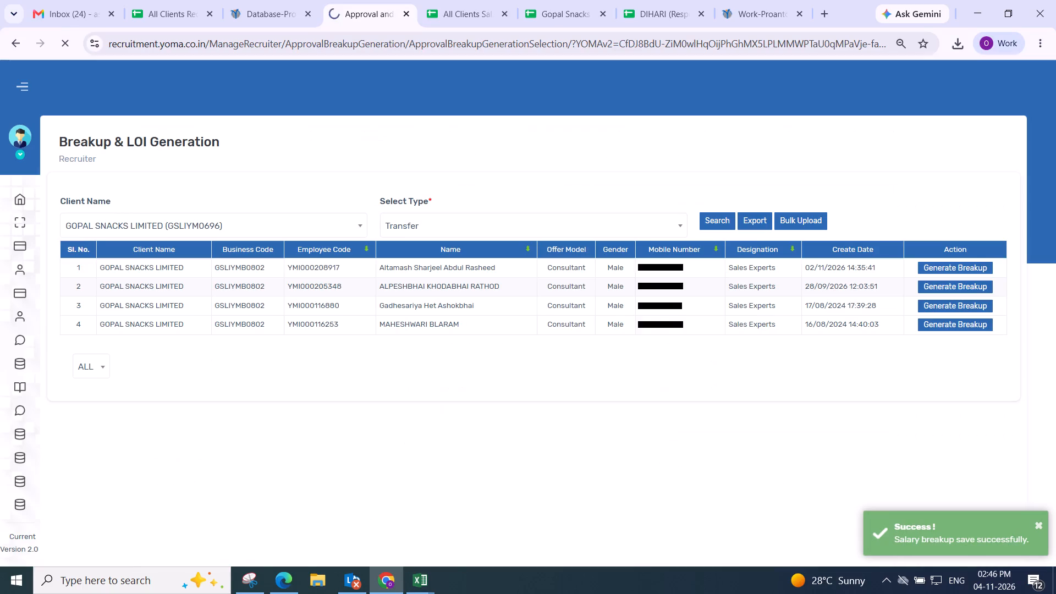
pyautogui.scroll(-5, 591, 283)
pyautogui.scroll(3, 898, 320)
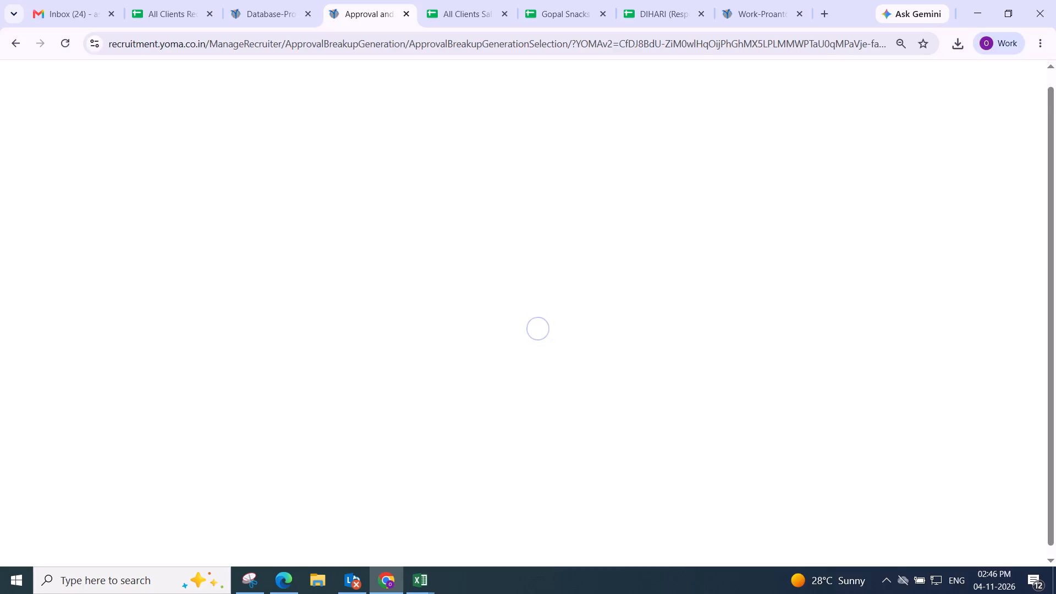
# Generate the first-listed Amreli Sales Expert's breakup with Semi-Skilled (Manual) wages, Flat HRA, PF NO, Bonus Gross Flat Amount and statutory location Bardoli.
pyautogui.click(947, 270)
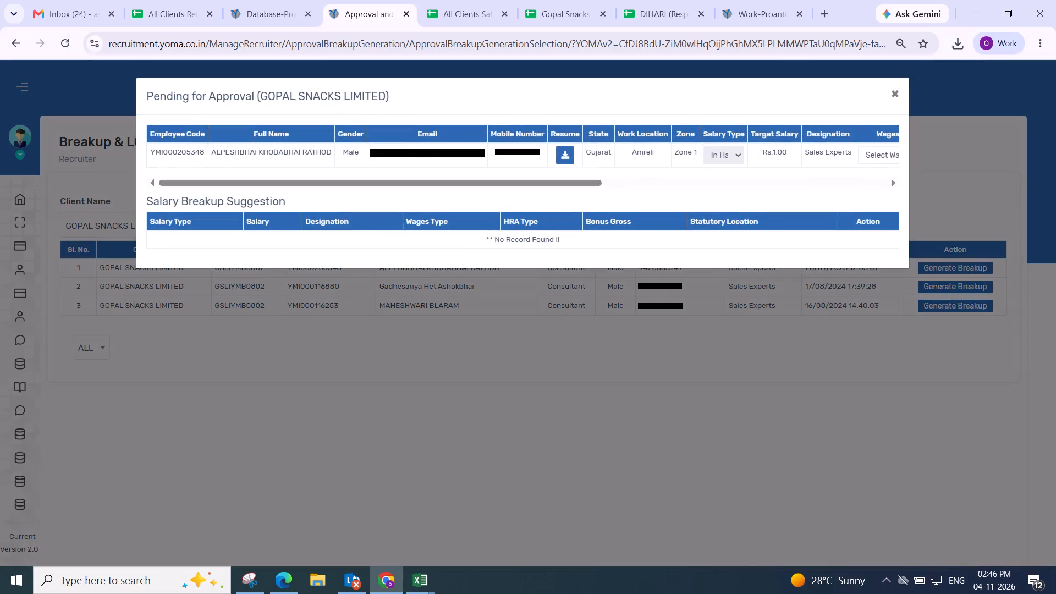
pyautogui.moveTo(307, 181); pyautogui.dragTo(1032, 194)
pyautogui.click(390, 153)
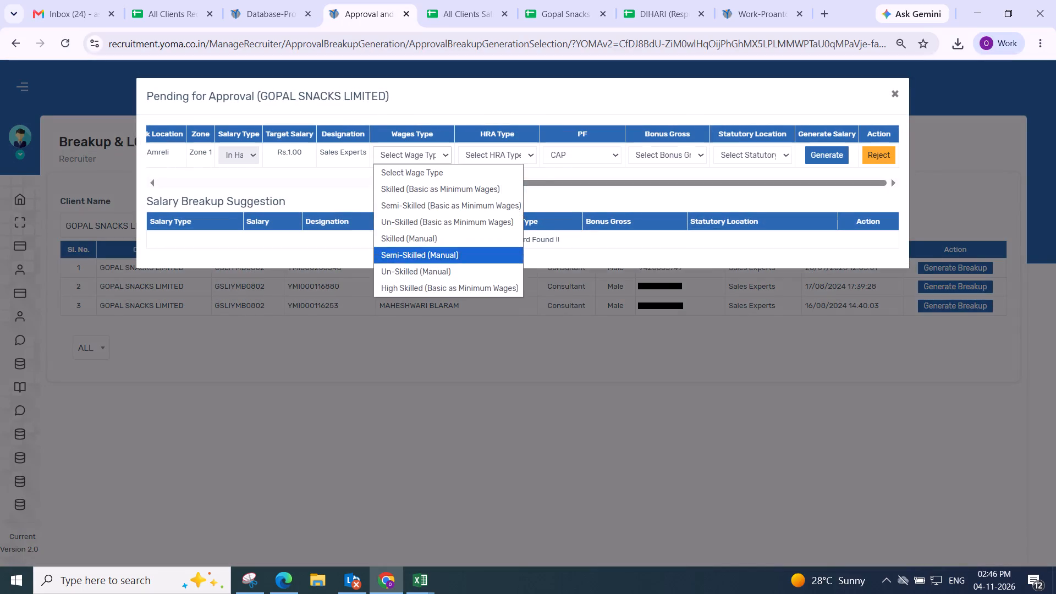
pyautogui.moveTo(405, 256); pyautogui.dragTo(407, 250)
pyautogui.moveTo(469, 150); pyautogui.dragTo(477, 162)
pyautogui.click(488, 209)
pyautogui.click(570, 155)
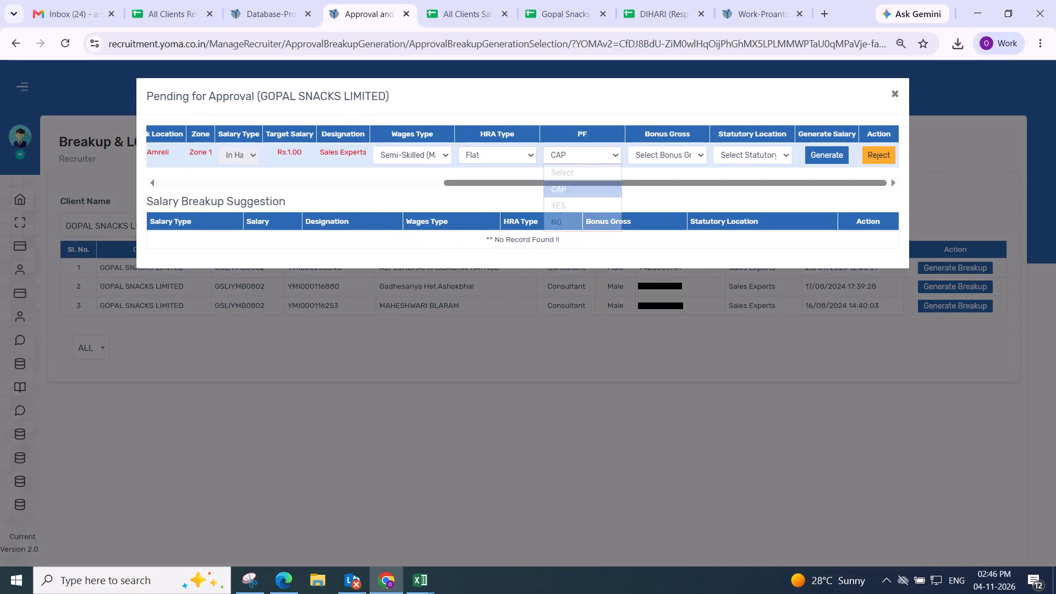
pyautogui.click(573, 215)
pyautogui.click(656, 152)
pyautogui.moveTo(666, 219); pyautogui.dragTo(670, 210)
pyautogui.click(741, 153)
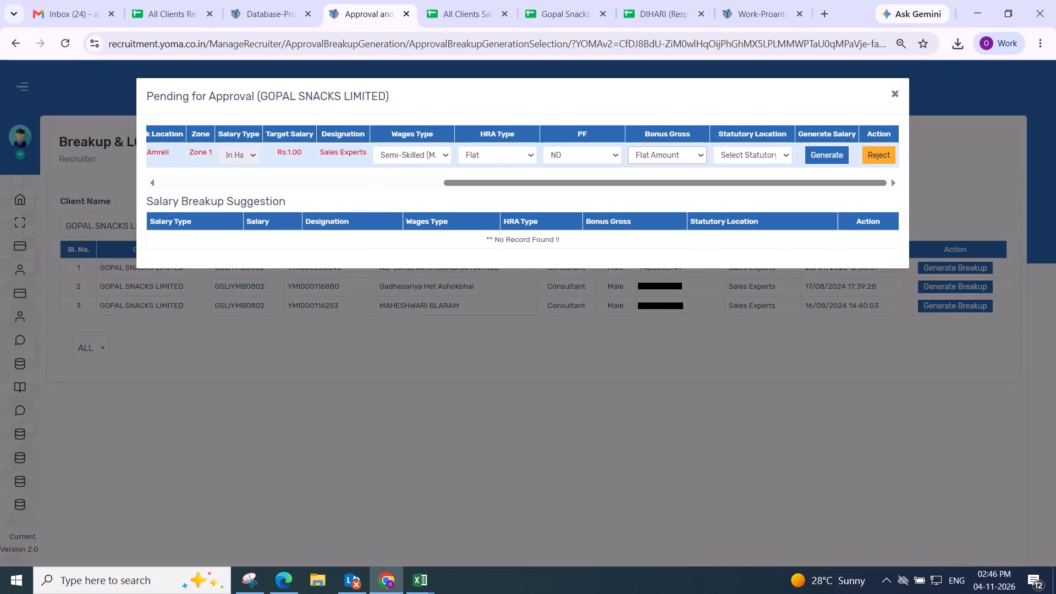
pyautogui.click(740, 229)
pyautogui.click(834, 155)
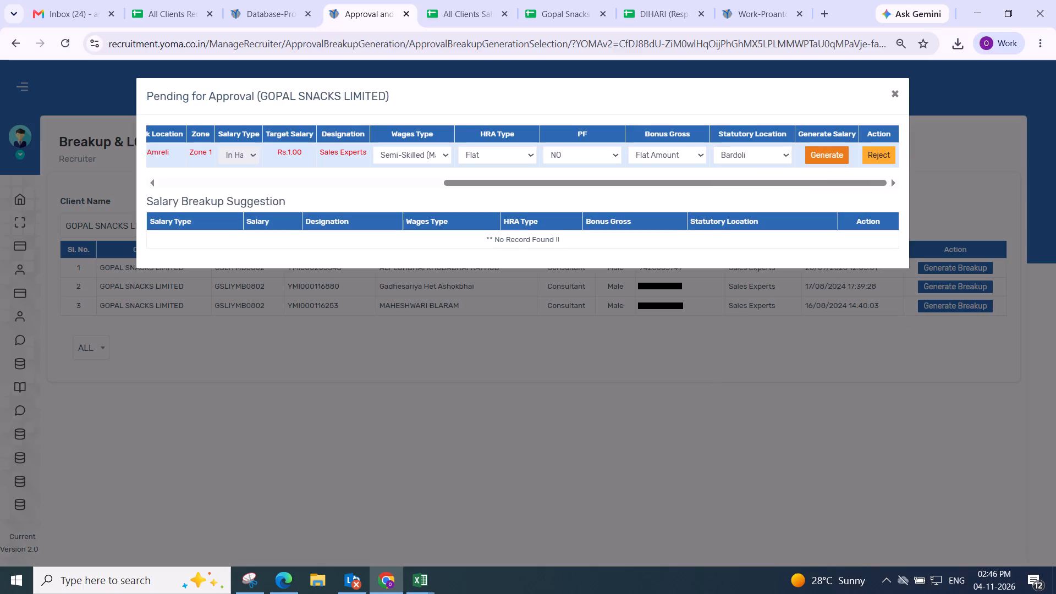
# Set the Basic gross component to 1 and save the Amreli Sales Expert's salary breakup.
pyautogui.moveTo(337, 237); pyautogui.dragTo(265, 245)
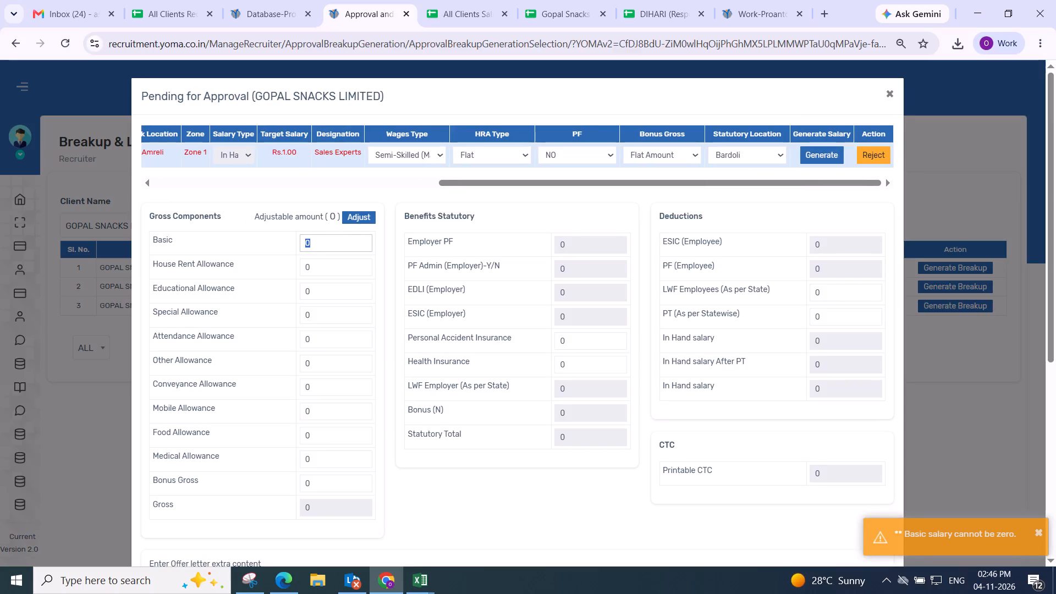
pyautogui.press('1')
pyautogui.click(390, 231)
pyautogui.scroll(-3, 390, 231)
pyautogui.moveTo(546, 202); pyautogui.dragTo(564, 206)
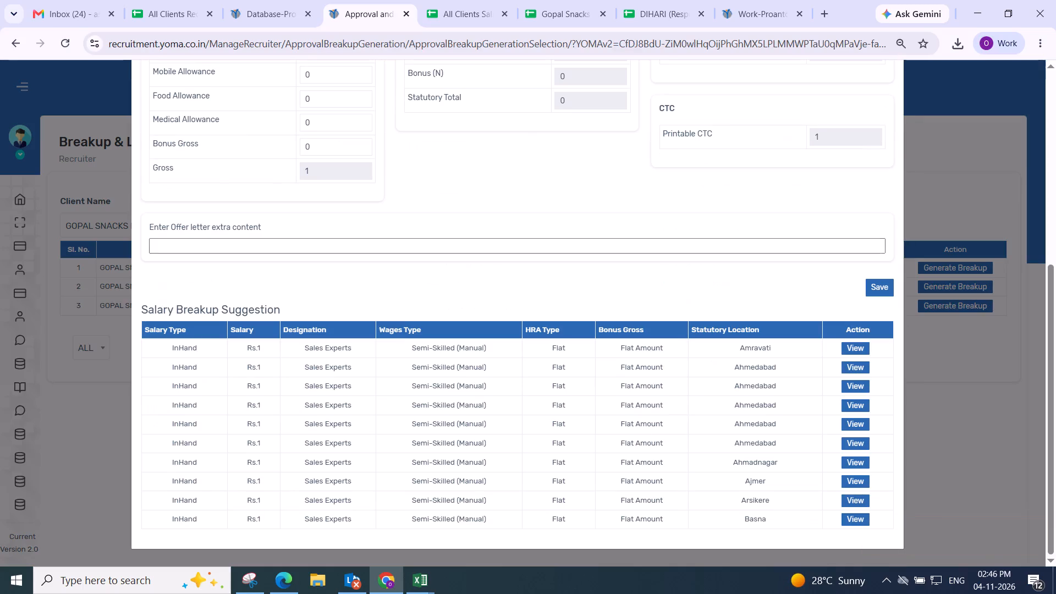
pyautogui.click(877, 285)
pyautogui.click(562, 391)
pyautogui.scroll(3, 555, 371)
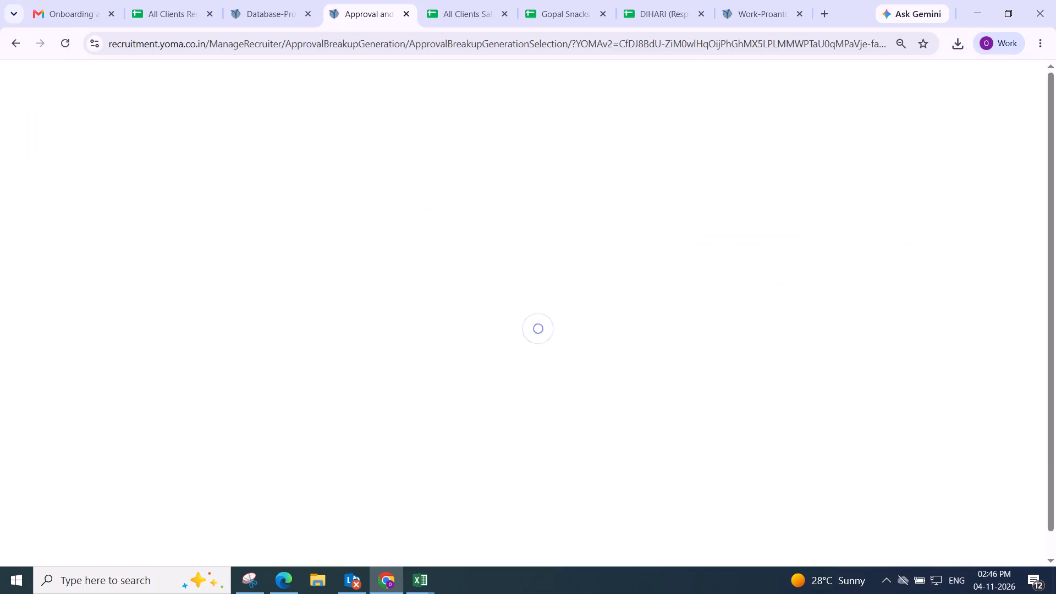
# Generate the Surat Sales Expert's breakup with Semi-Skilled (Manual) wages, Flat HRA, PF NO, Bonus Gross Not Applicable and statutory location Bardoli.
pyautogui.scroll(-2, 574, 261)
pyautogui.click(965, 244)
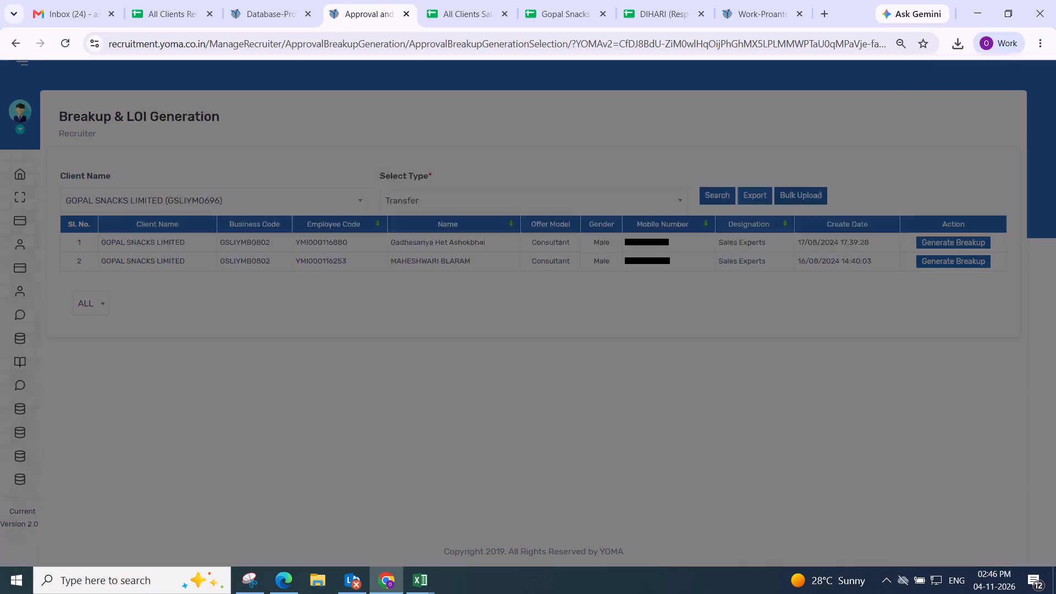
pyautogui.moveTo(387, 180); pyautogui.dragTo(1029, 240)
pyautogui.click(411, 159)
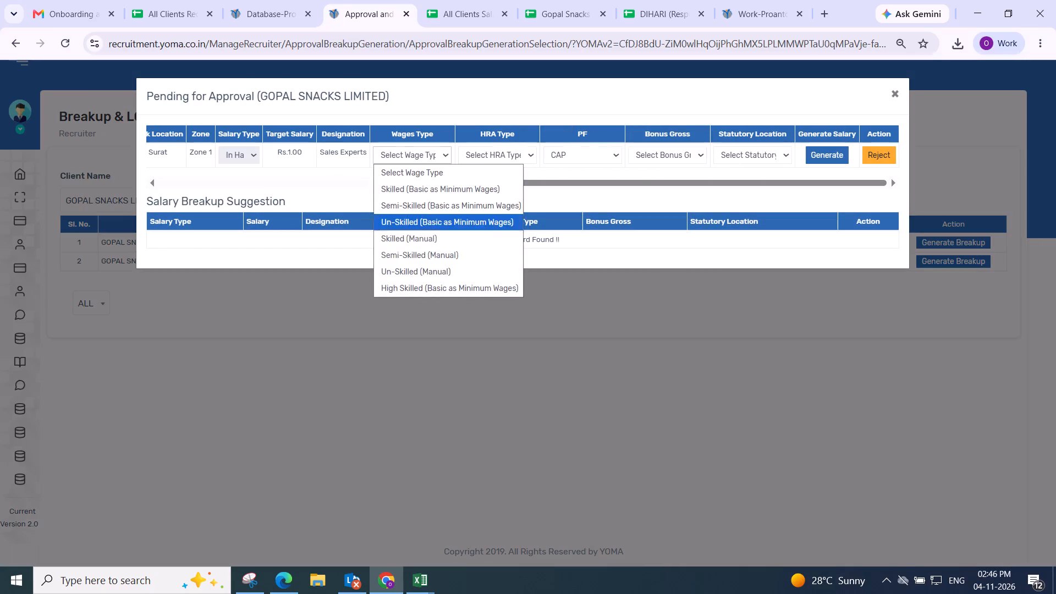
pyautogui.moveTo(408, 253); pyautogui.dragTo(411, 247)
pyautogui.click(486, 158)
pyautogui.click(488, 212)
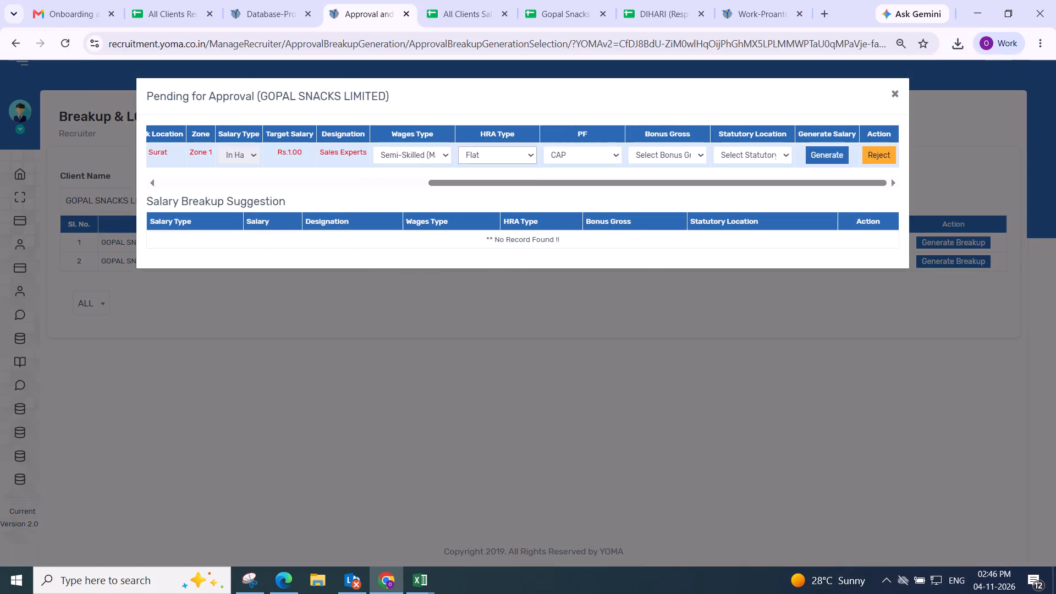
pyautogui.click(570, 157)
pyautogui.click(574, 218)
pyautogui.click(658, 160)
pyautogui.click(667, 233)
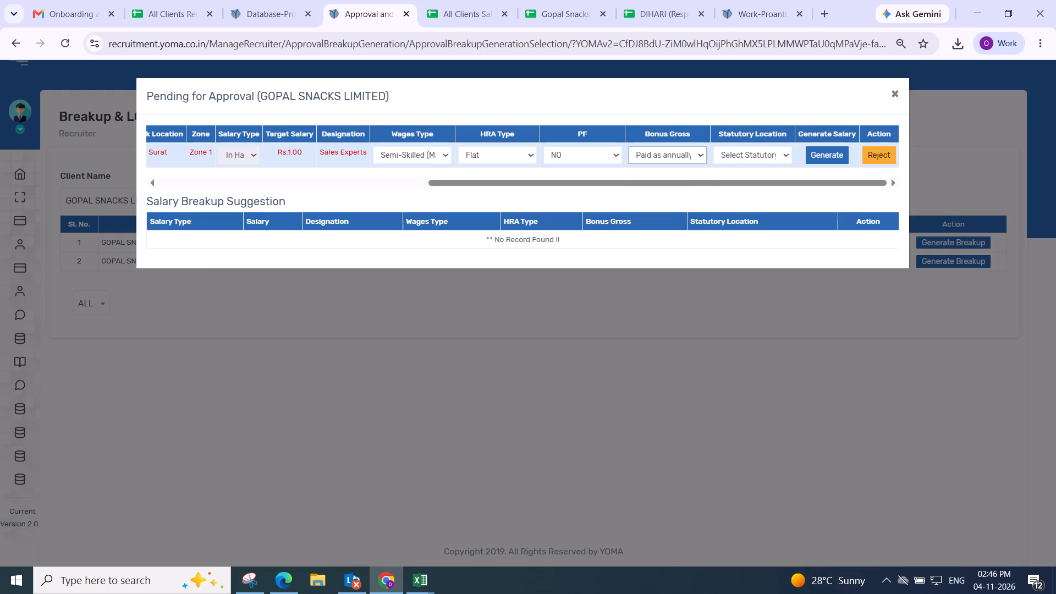
pyautogui.click(665, 152)
pyautogui.moveTo(652, 222); pyautogui.dragTo(653, 215)
pyautogui.click(748, 161)
pyautogui.click(744, 226)
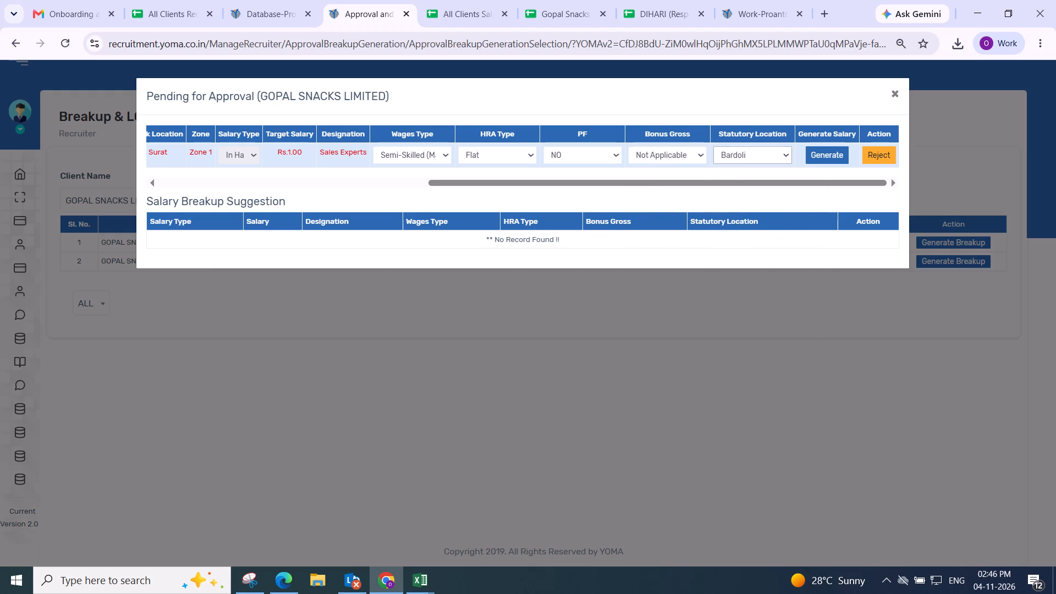
pyautogui.click(825, 158)
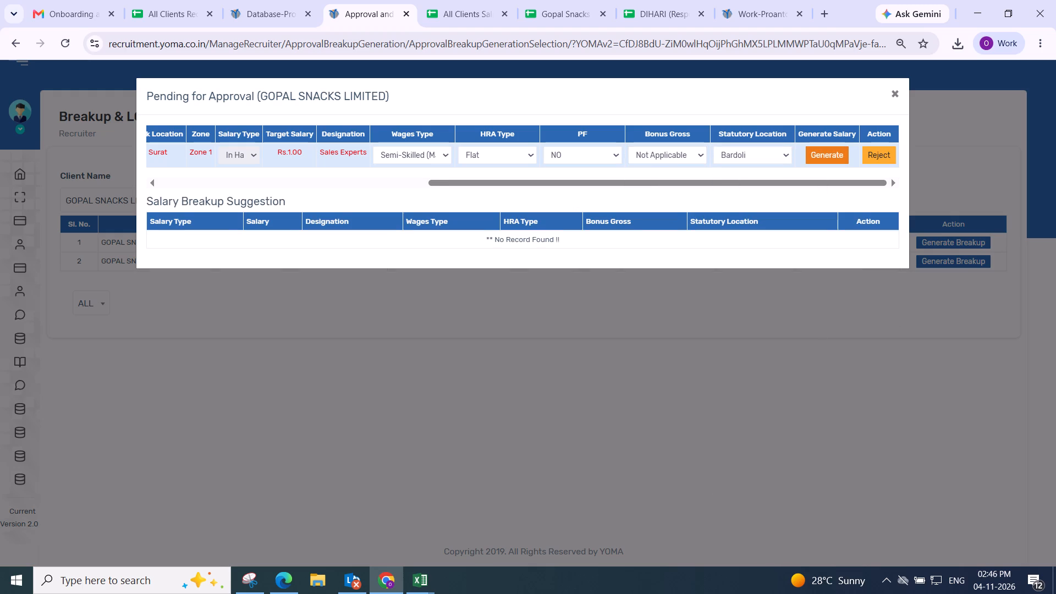
# Set the Basic gross component to 1 and save the Surat Sales Expert's salary breakup.
pyautogui.moveTo(325, 236); pyautogui.dragTo(267, 242)
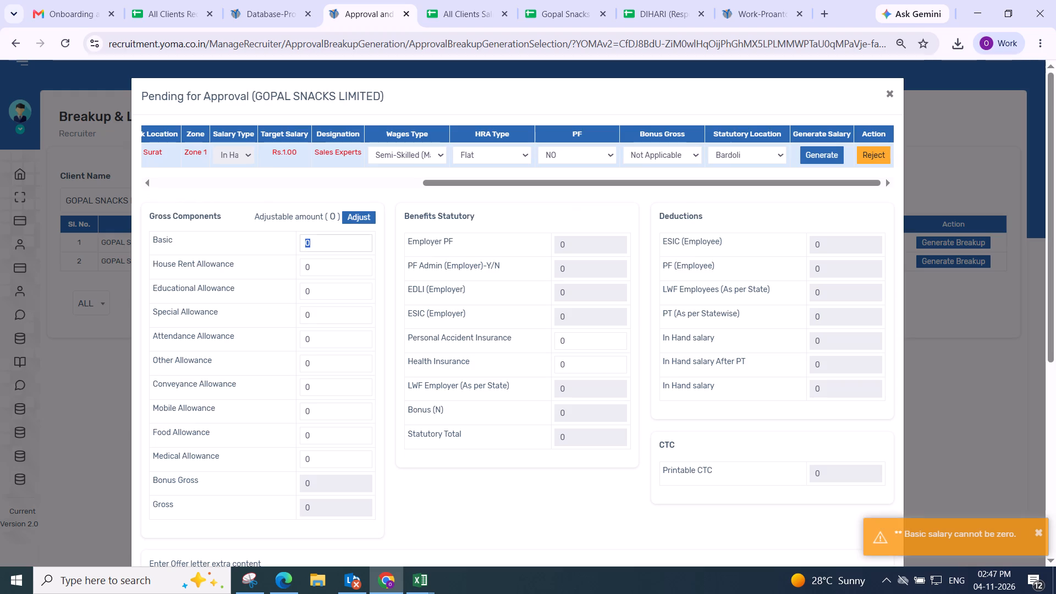
pyautogui.moveTo(267, 242); pyautogui.dragTo(262, 242)
pyautogui.press('1')
pyautogui.click(394, 240)
pyautogui.scroll(-1, 392, 240)
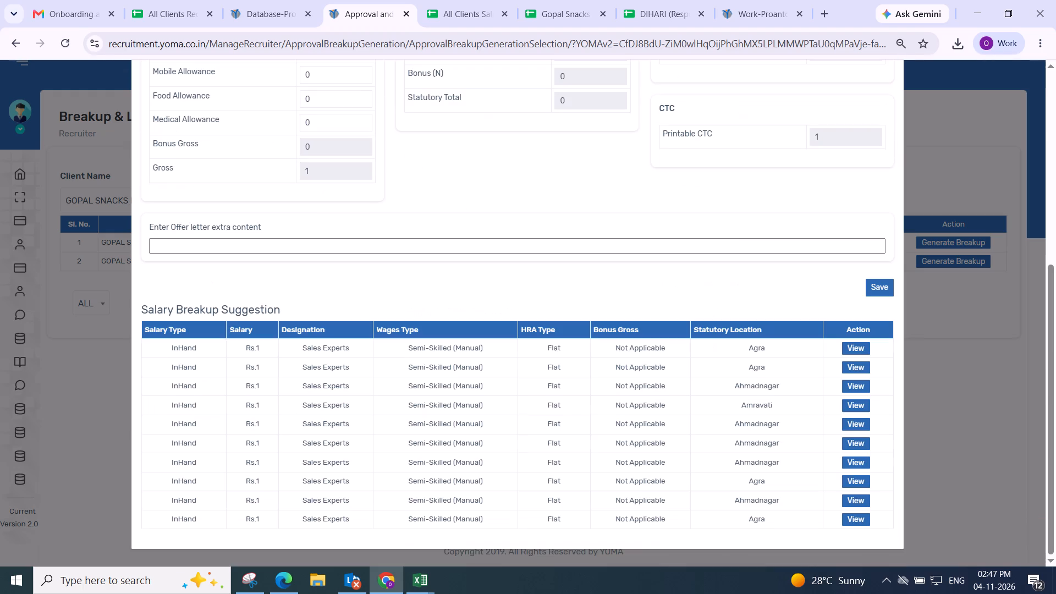
pyautogui.click(438, 185)
pyautogui.scroll(2, 398, 199)
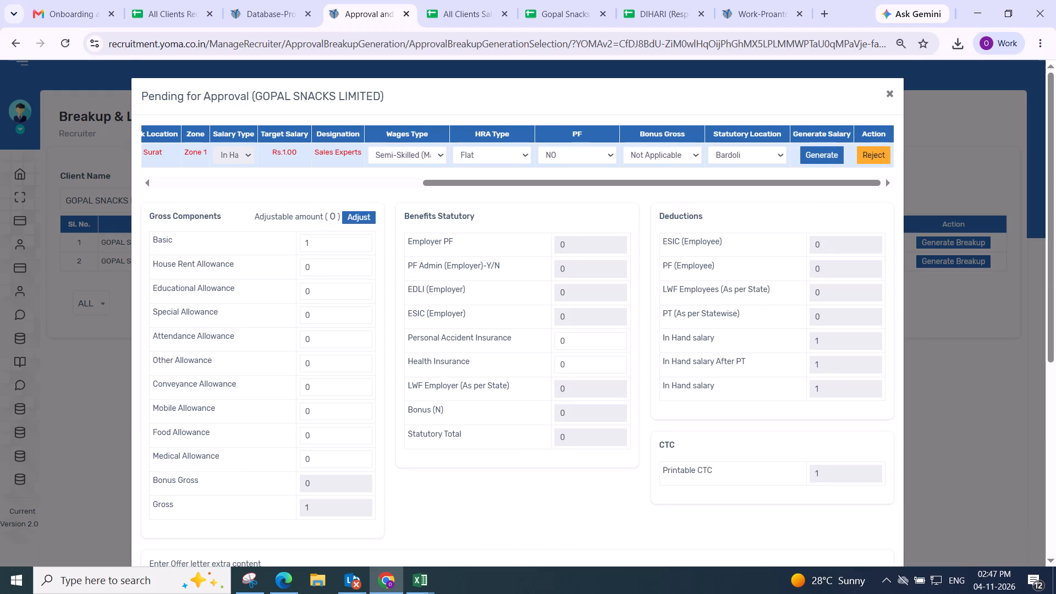
pyautogui.scroll(-2, 393, 243)
pyautogui.click(859, 289)
pyautogui.click(884, 291)
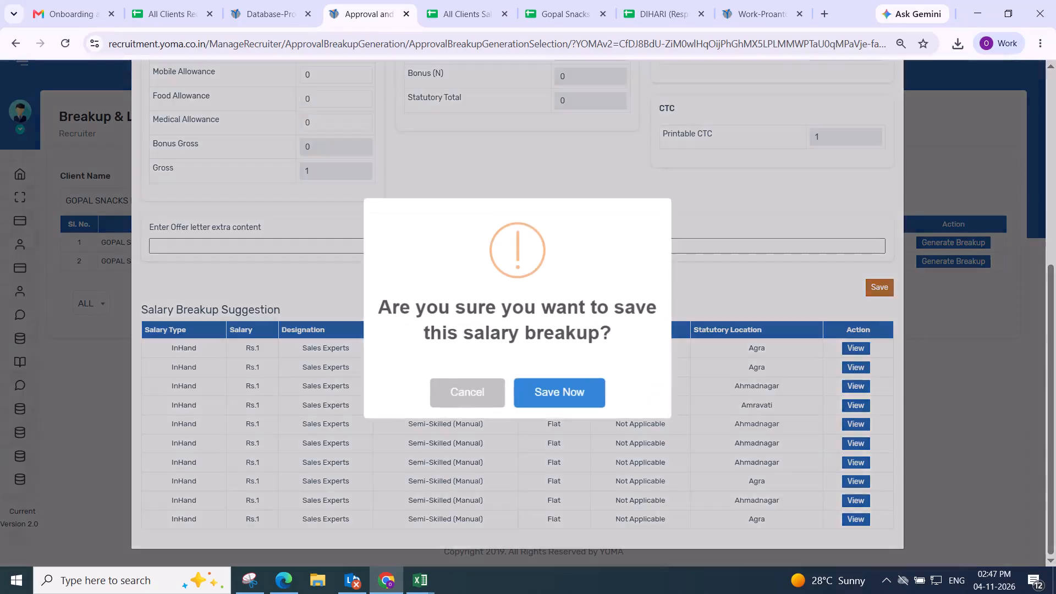
pyautogui.click(553, 386)
pyautogui.scroll(4, 554, 371)
pyautogui.scroll(-4, 538, 312)
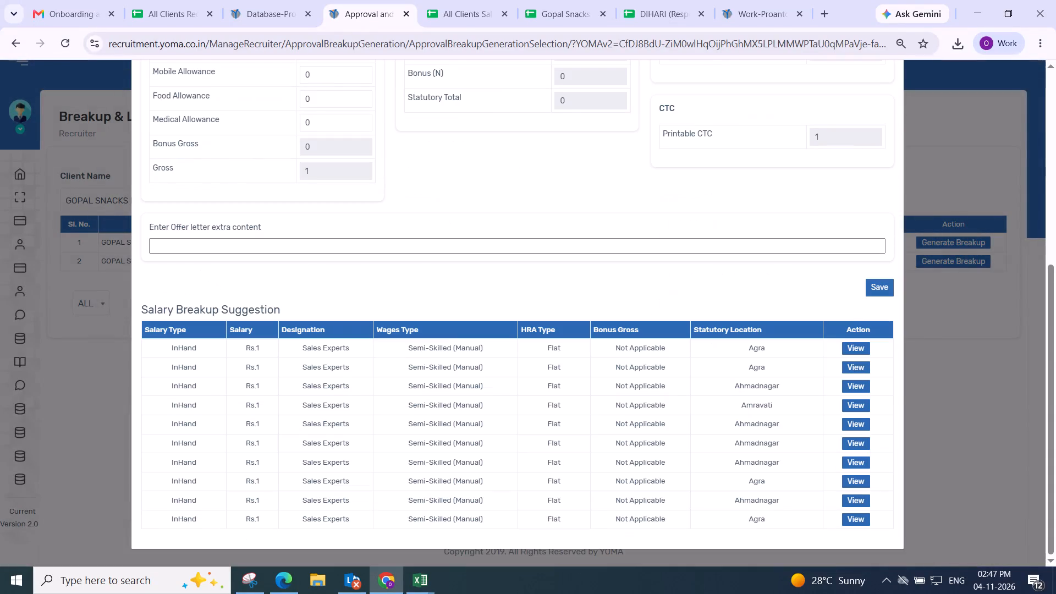
pyautogui.scroll(-5, 541, 296)
pyautogui.scroll(5, 541, 296)
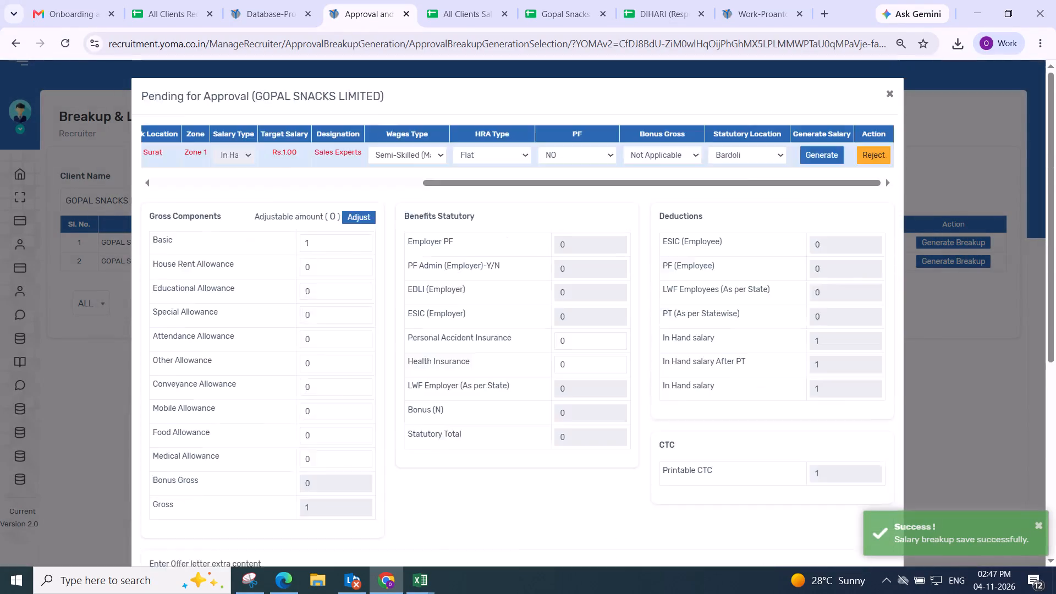
pyautogui.scroll(-6, 541, 296)
pyautogui.scroll(-3, 675, 277)
pyautogui.scroll(4, 676, 277)
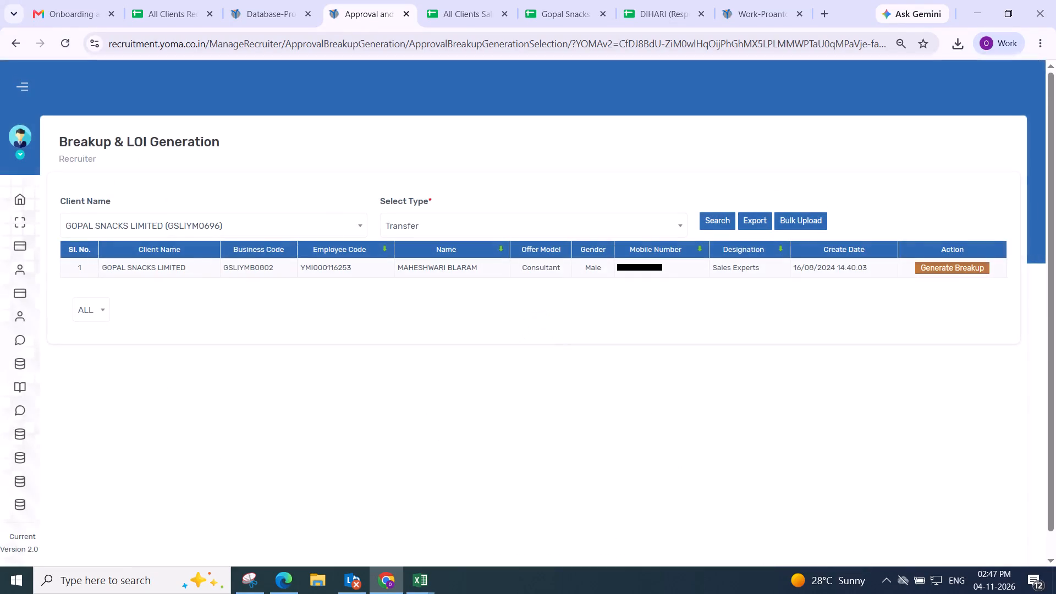
# Generate the last-listed Kutch Sales Expert's breakup with Skilled (Manual) wages, Flat HRA, PF NO, Bonus Gross Flat Amount and statutory location Bardoli.
pyautogui.click(937, 268)
pyautogui.moveTo(294, 183); pyautogui.dragTo(942, 238)
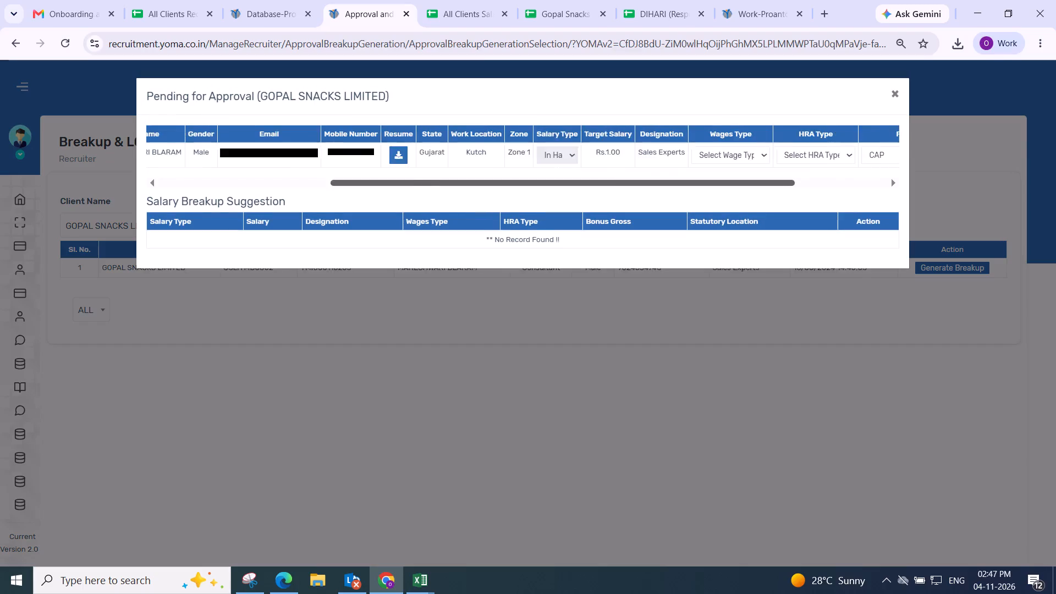
pyautogui.moveTo(942, 238); pyautogui.dragTo(909, 229)
pyautogui.click(401, 161)
pyautogui.moveTo(412, 251); pyautogui.dragTo(415, 238)
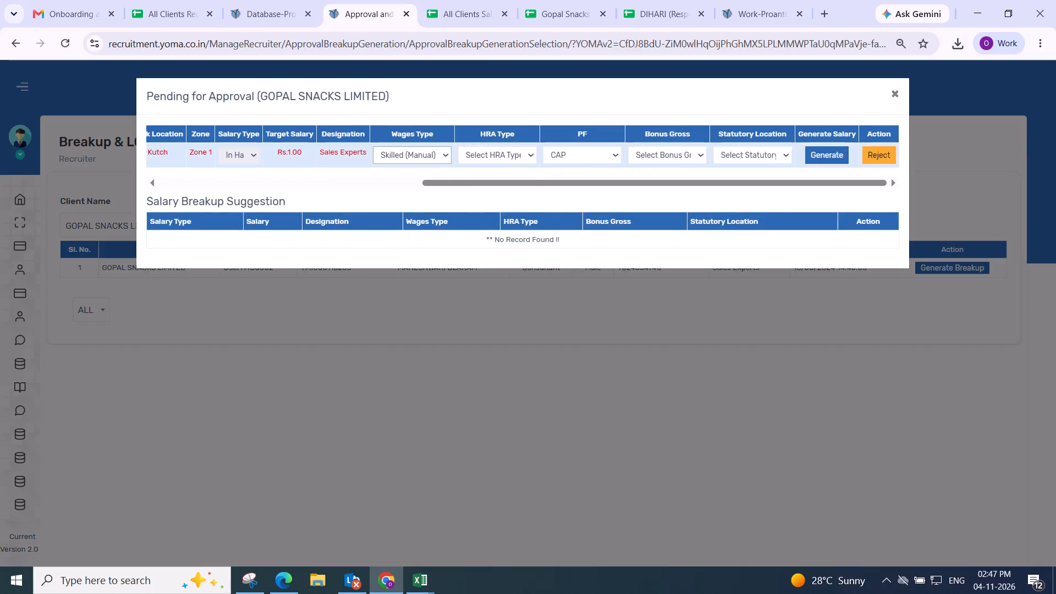
pyautogui.click(486, 157)
pyautogui.click(494, 207)
pyautogui.click(572, 159)
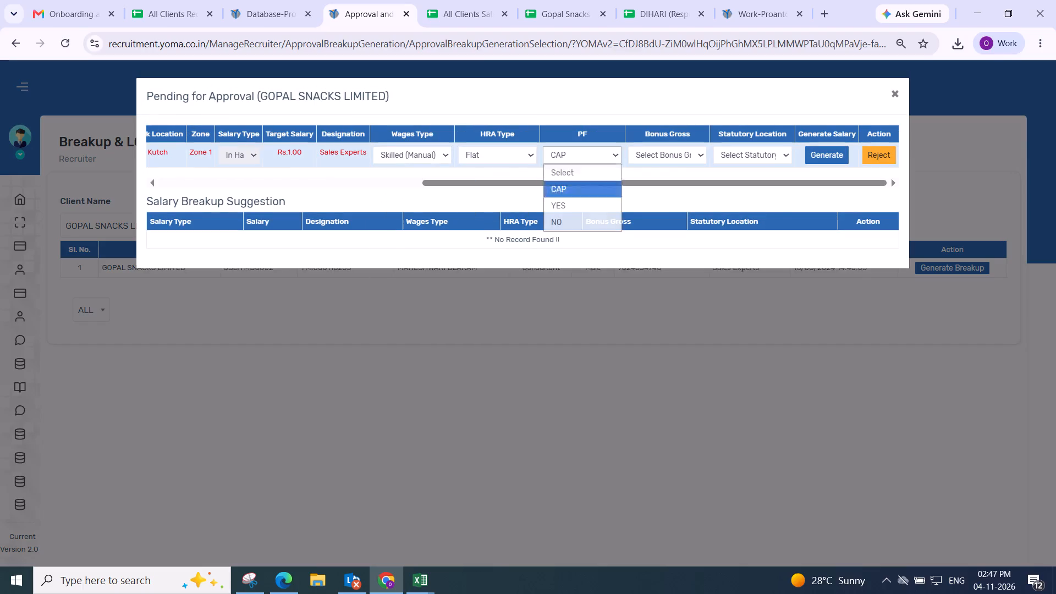
pyautogui.click(573, 218)
pyautogui.click(665, 147)
pyautogui.moveTo(669, 219); pyautogui.dragTo(669, 213)
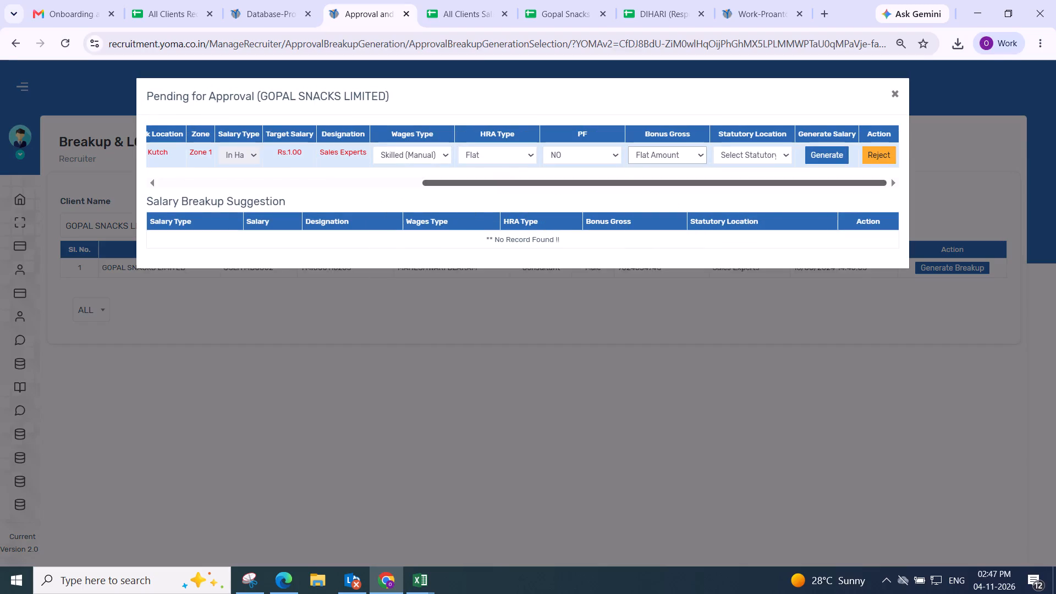
pyautogui.click(727, 155)
pyautogui.click(729, 226)
pyautogui.click(820, 153)
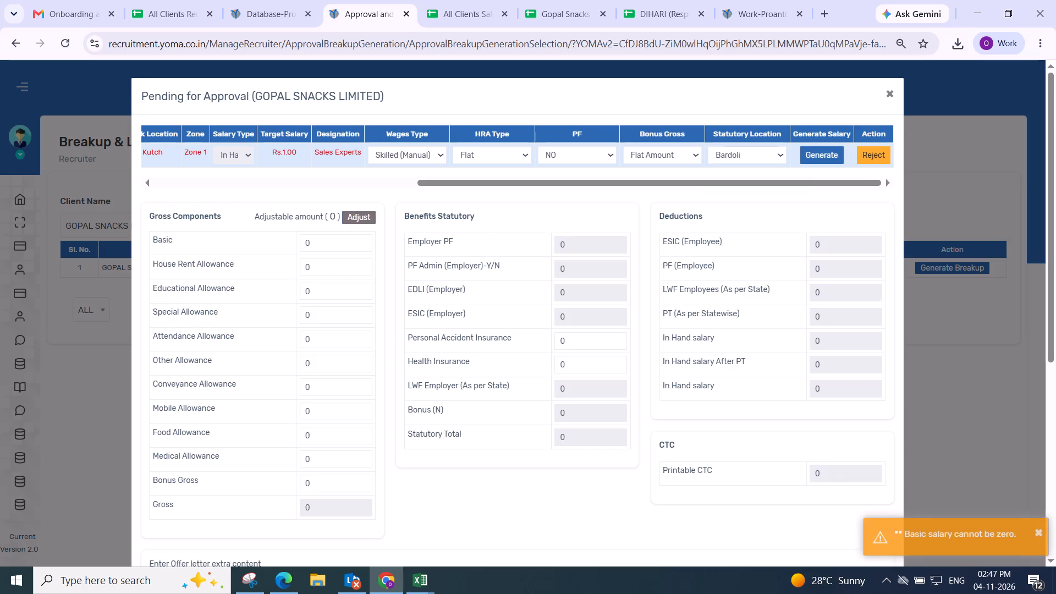
# Apply the gross adjustment, set Basic to 1, and save the Kutch Sales Expert's salary breakup.
pyautogui.click(364, 217)
pyautogui.moveTo(329, 243); pyautogui.dragTo(274, 249)
pyautogui.press('1')
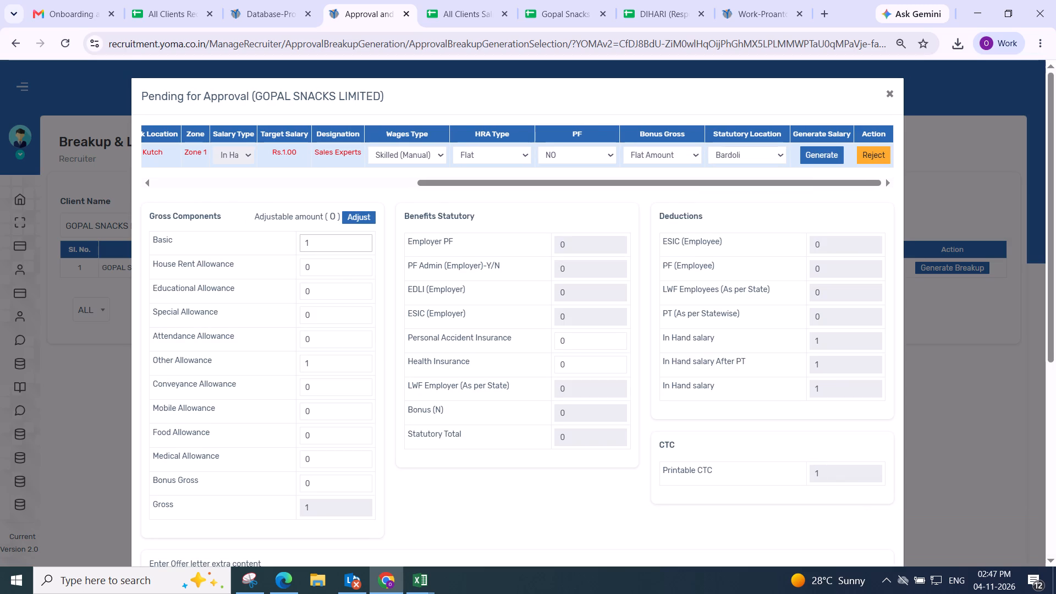
pyautogui.click(386, 234)
pyautogui.scroll(-3, 392, 231)
pyautogui.click(493, 176)
pyautogui.click(880, 285)
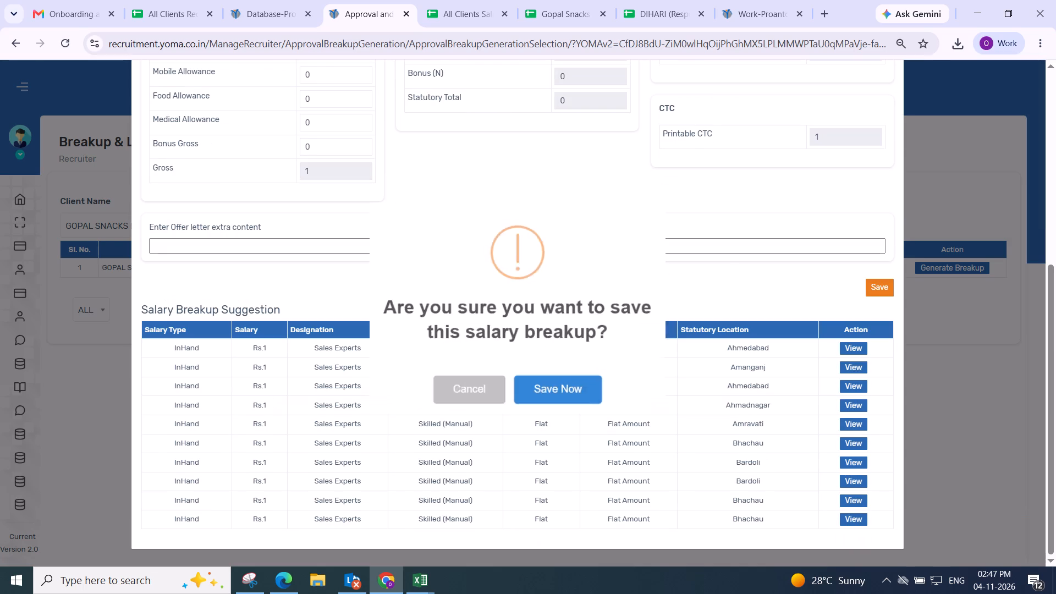
pyautogui.click(565, 382)
pyautogui.scroll(4, 563, 379)
pyautogui.scroll(-4, 660, 267)
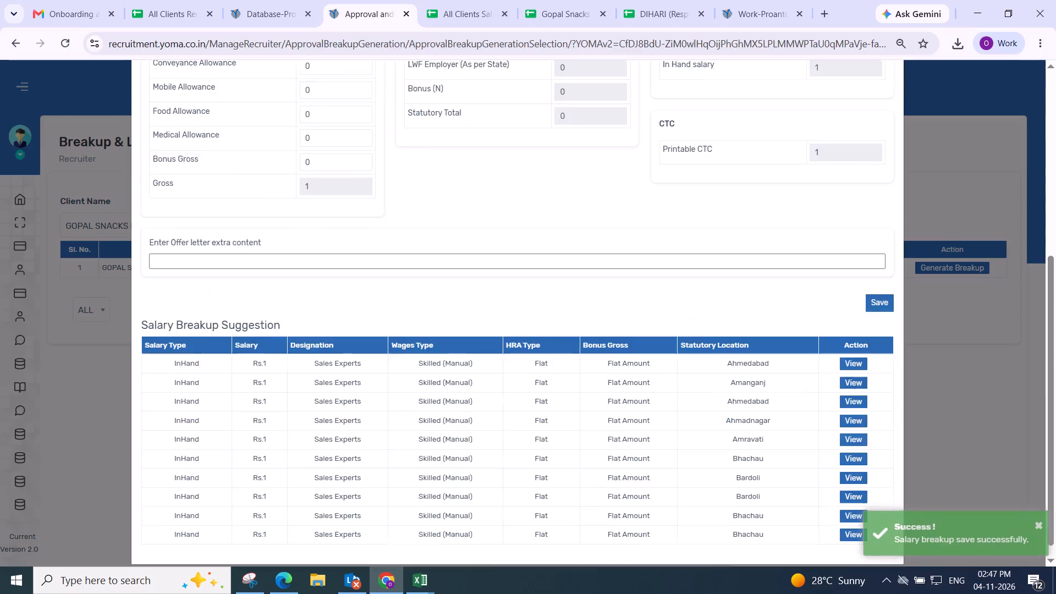
pyautogui.scroll(4, 619, 267)
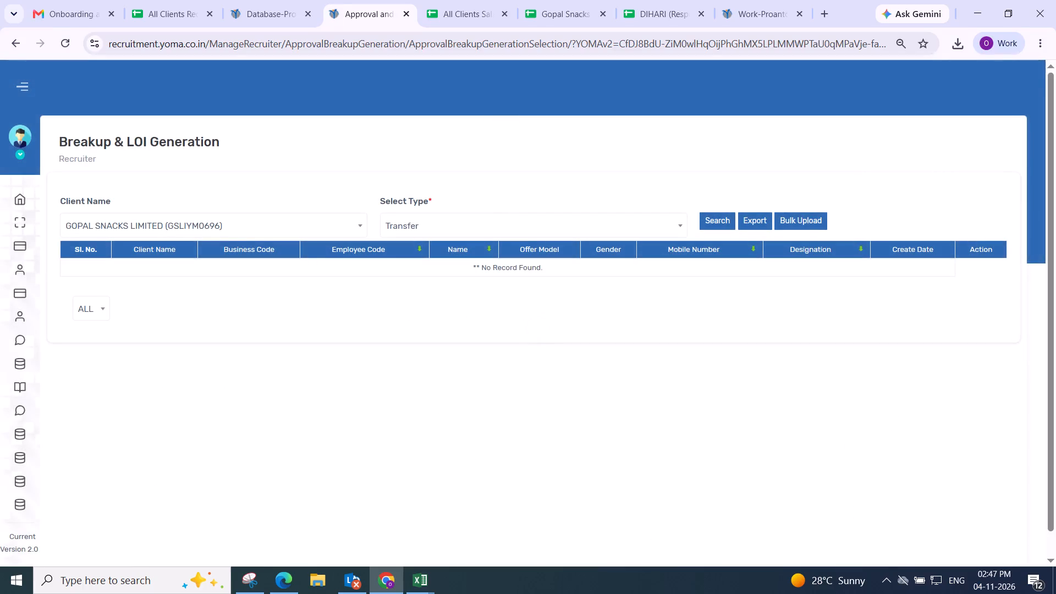
# Search the pending Transfer records for the client NIVEA INDIA PRIVATE LIMITED.
pyautogui.click(178, 228)
pyautogui.write('se')
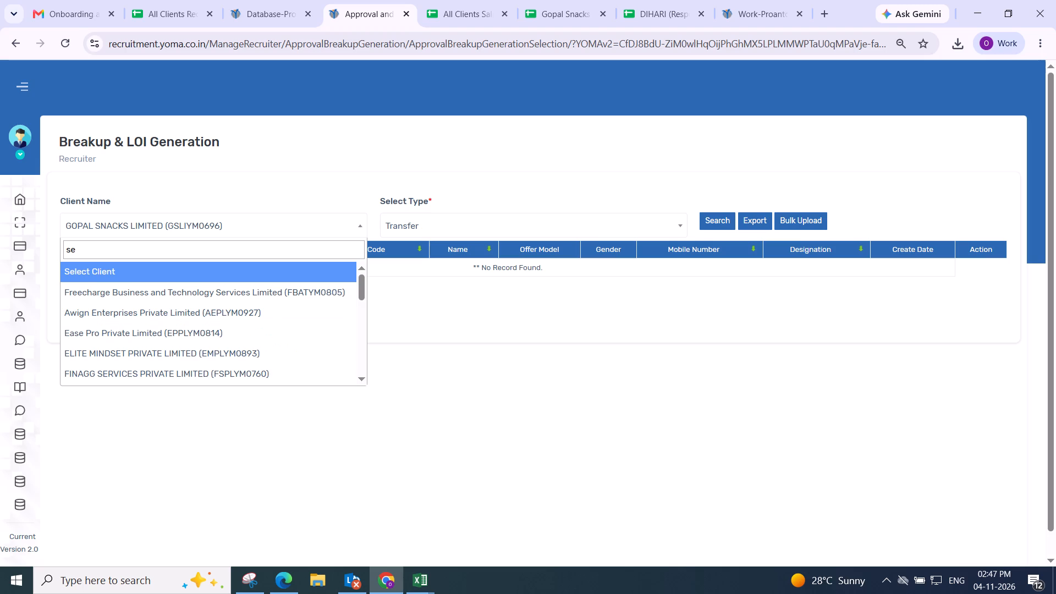
pyautogui.press('BackSpace')
pyautogui.press('BackSpace')
pyautogui.write('niv')
pyautogui.click(223, 291)
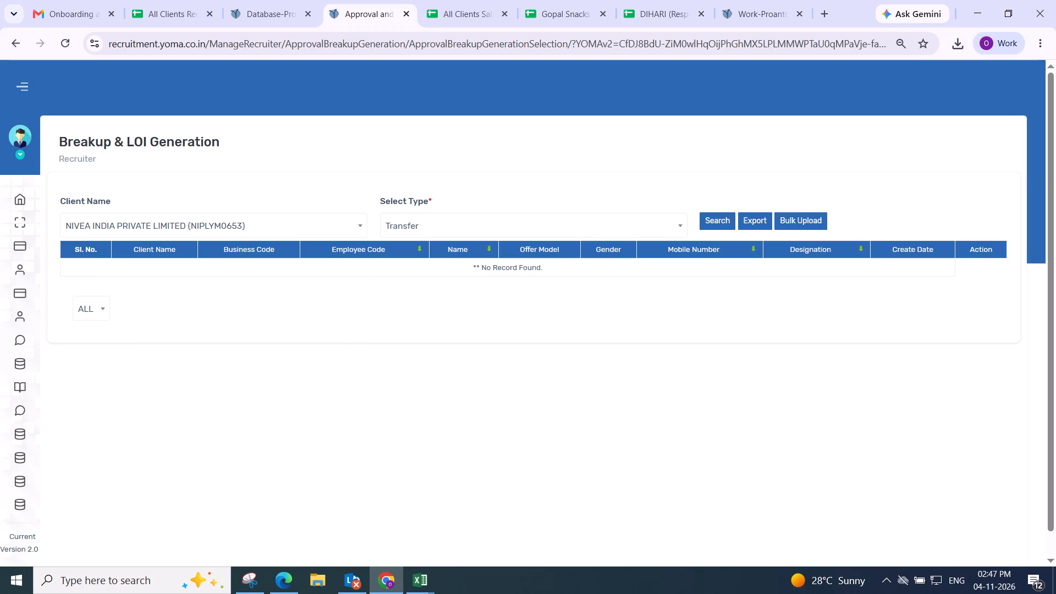
pyautogui.click(702, 223)
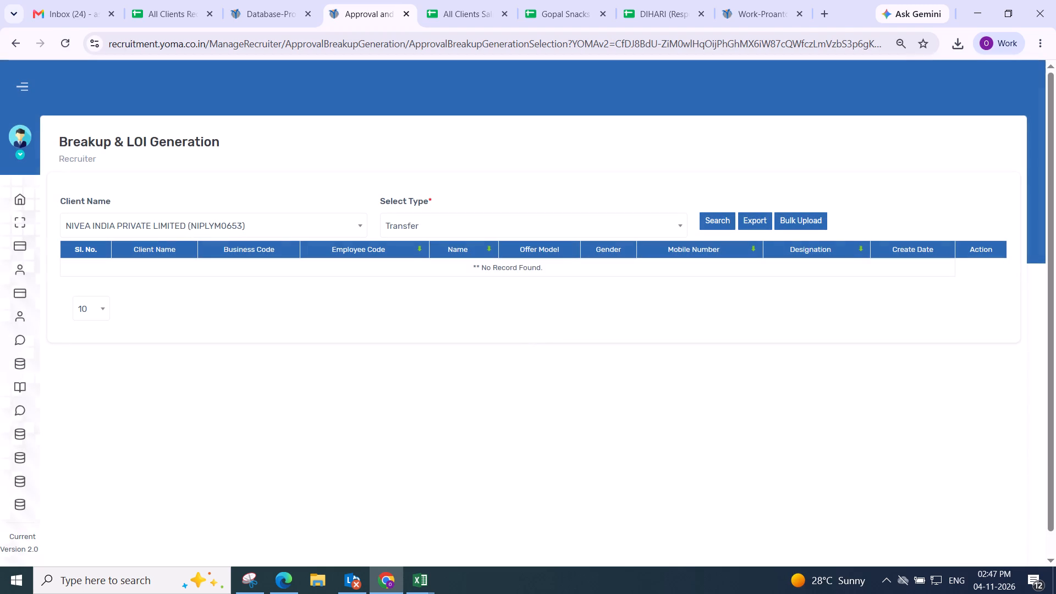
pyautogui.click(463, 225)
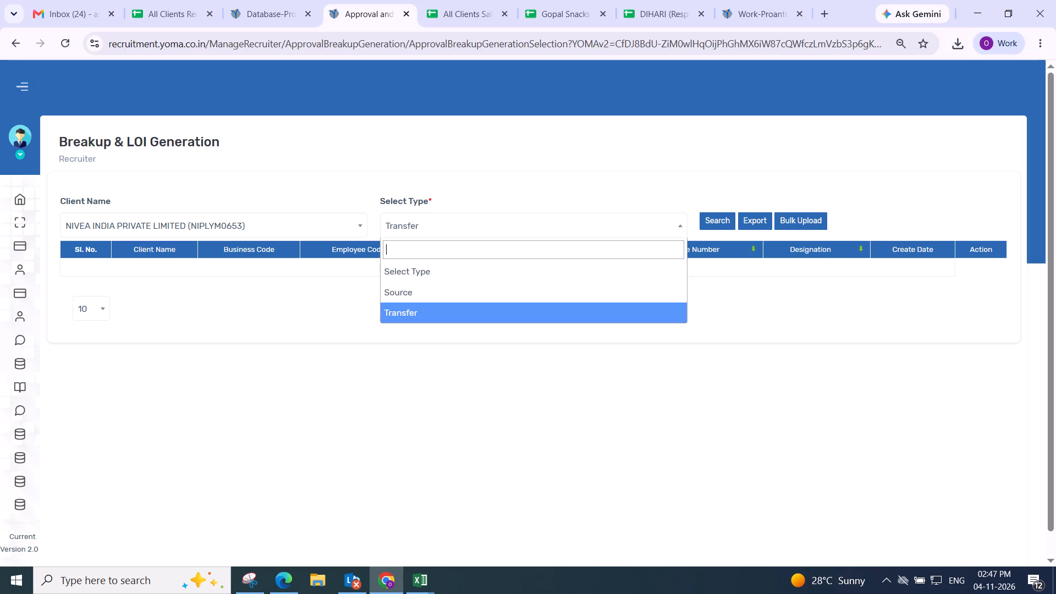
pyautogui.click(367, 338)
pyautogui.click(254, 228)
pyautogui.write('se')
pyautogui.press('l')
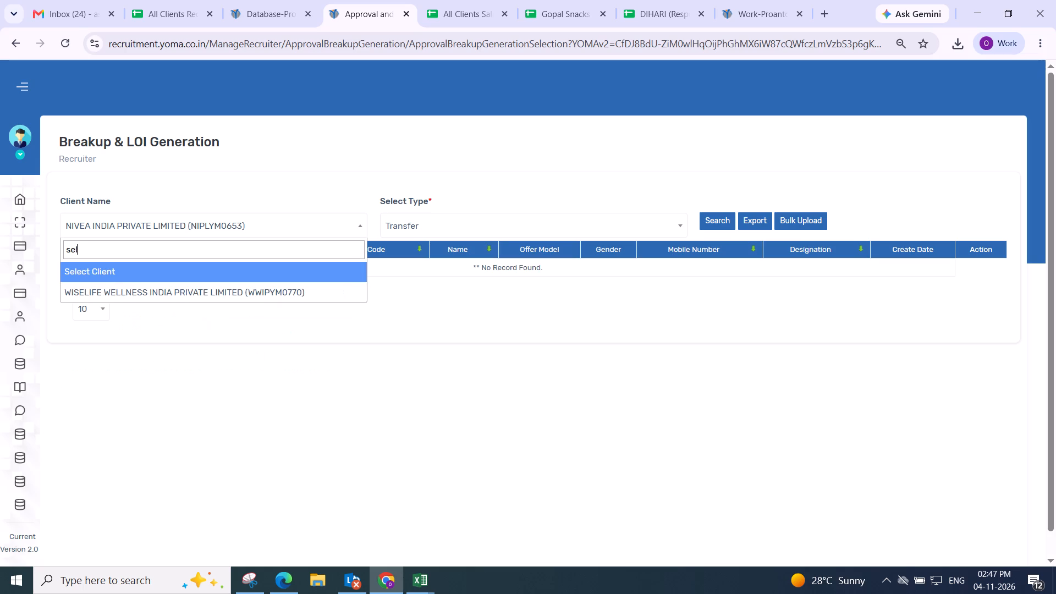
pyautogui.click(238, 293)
# Reset the client filter to Select Client and search the pending Transfer records across all clients.
pyautogui.click(253, 221)
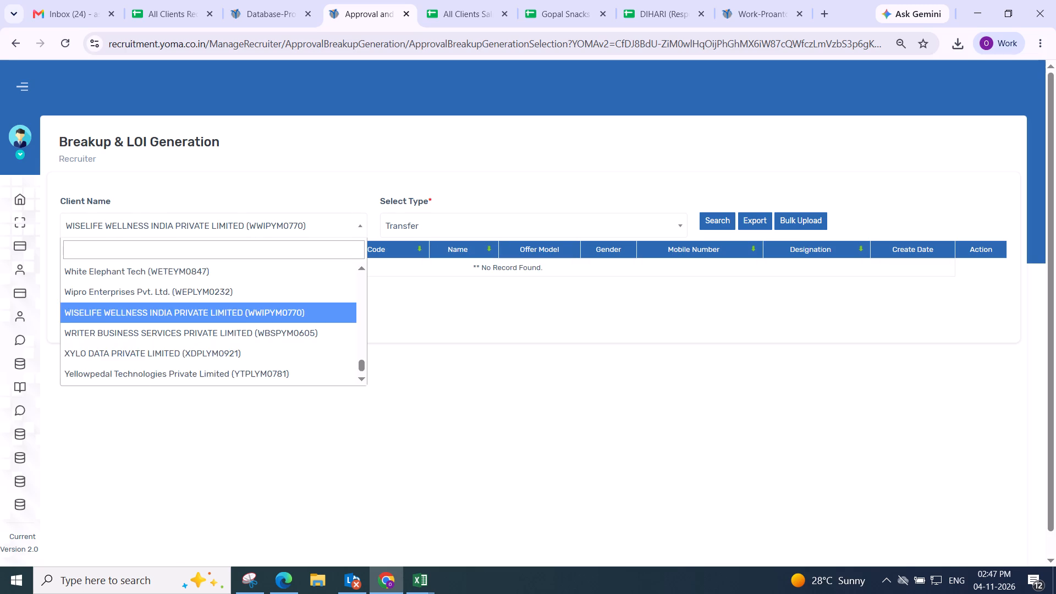
pyautogui.write('se')
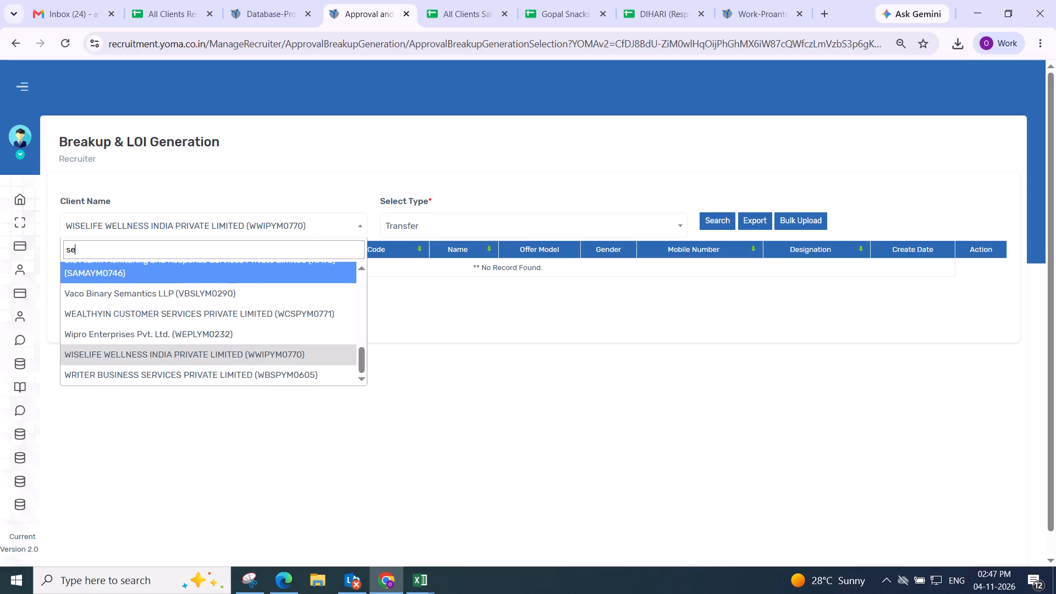
pyautogui.press('l')
pyautogui.click(148, 266)
pyautogui.click(714, 216)
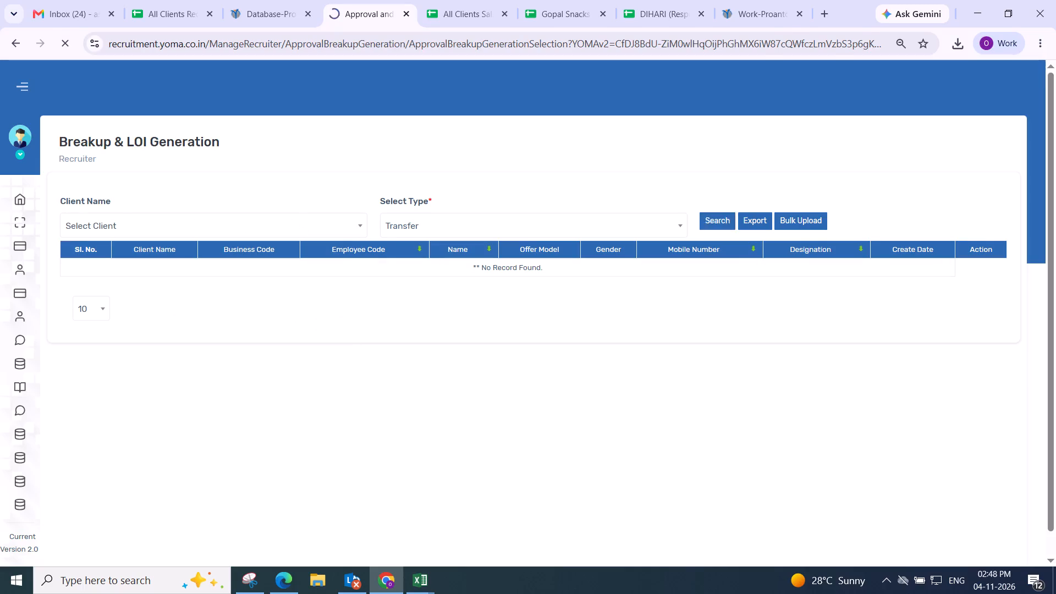
# Show ALL pending Transfer records on one page and review which clients still have employees awaiting a salary breakup.
pyautogui.scroll(-3, 442, 286)
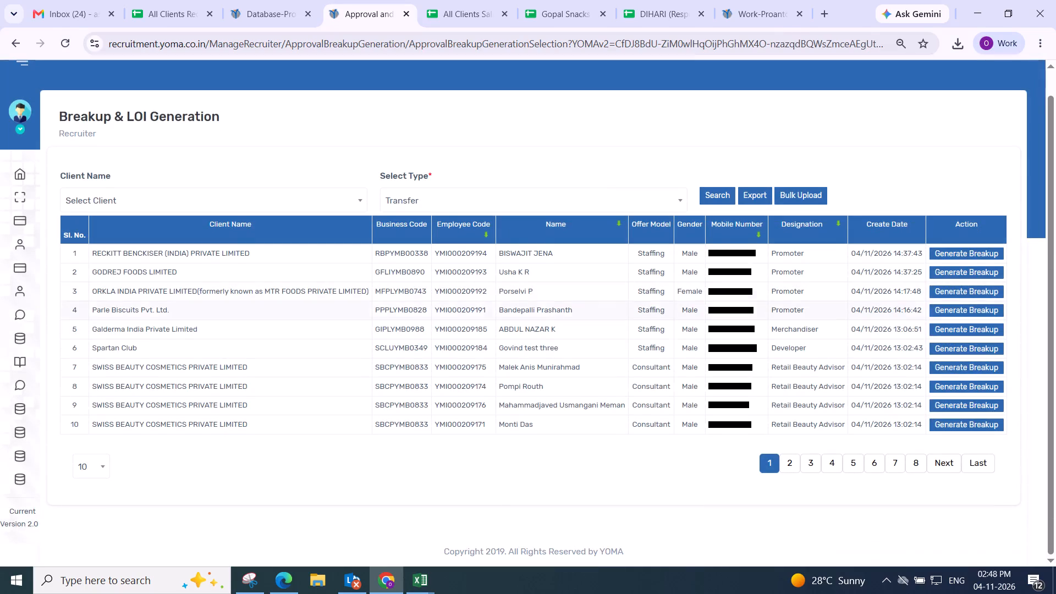
pyautogui.click(87, 466)
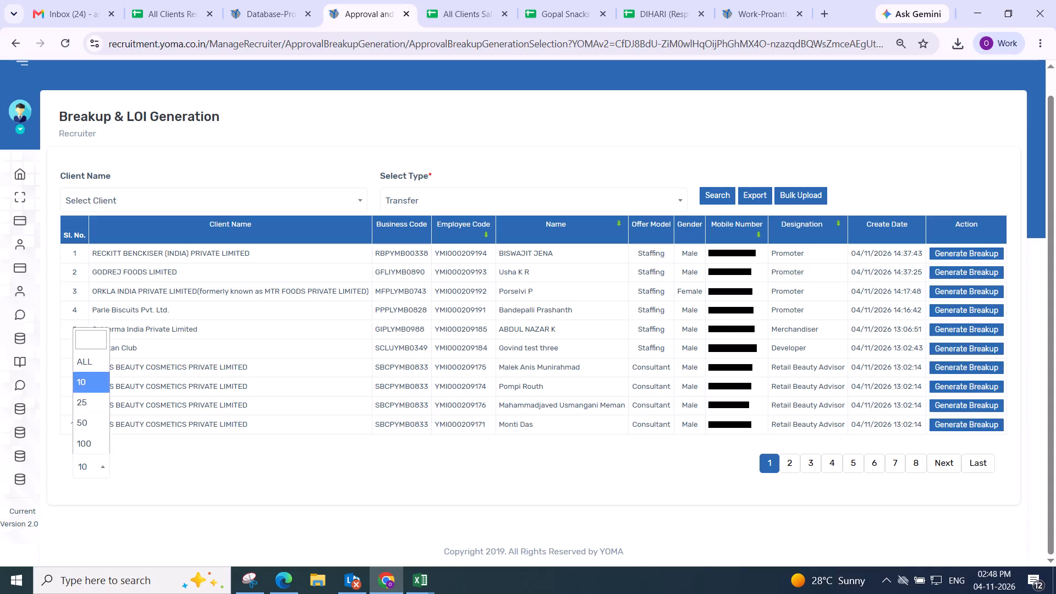
pyautogui.click(84, 361)
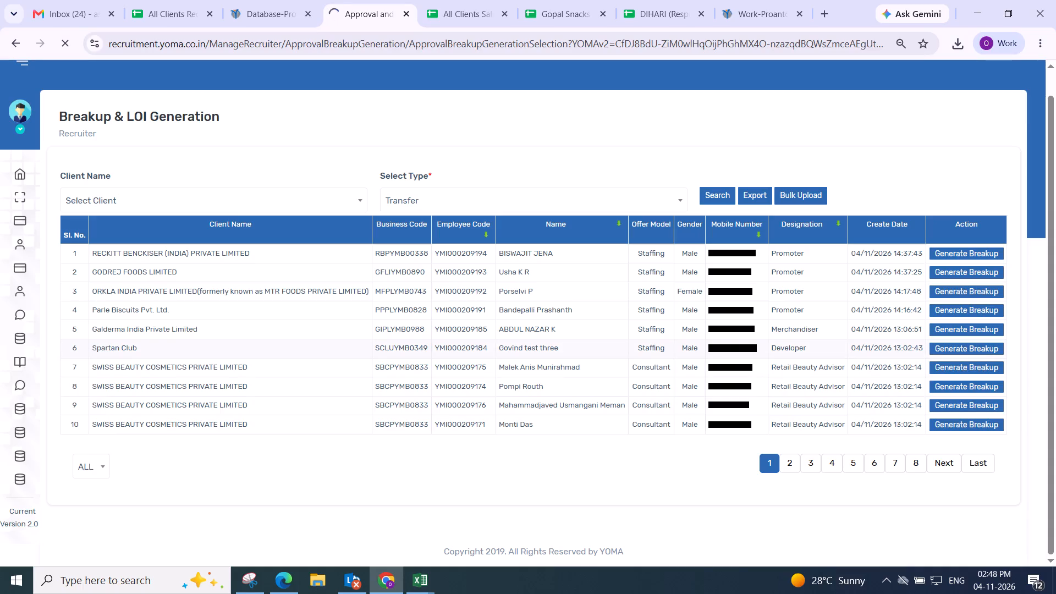
pyautogui.scroll(-6, 487, 351)
pyautogui.scroll(5, 487, 351)
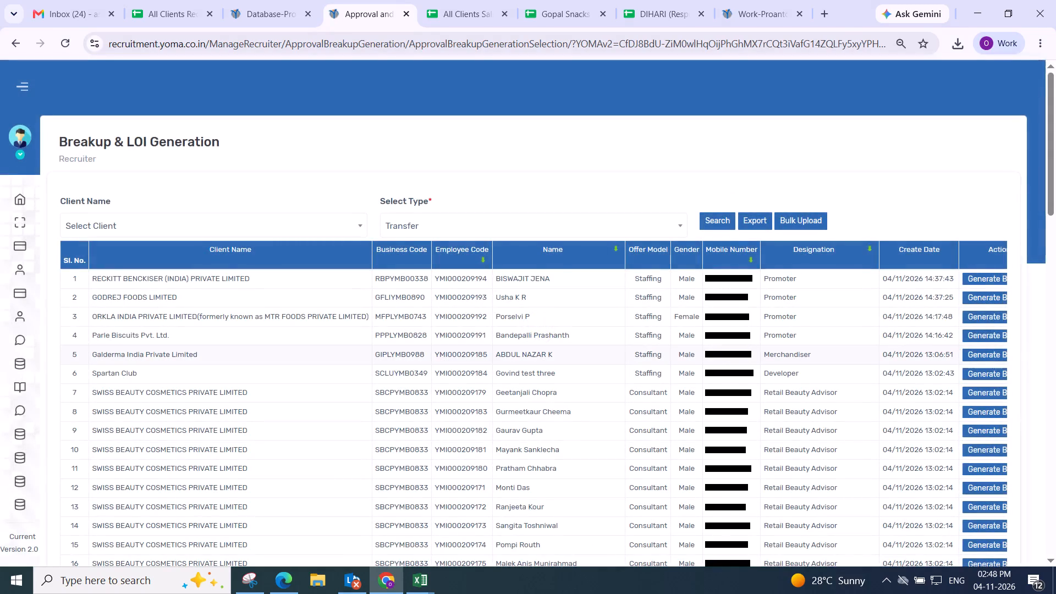
pyautogui.scroll(-4, 547, 358)
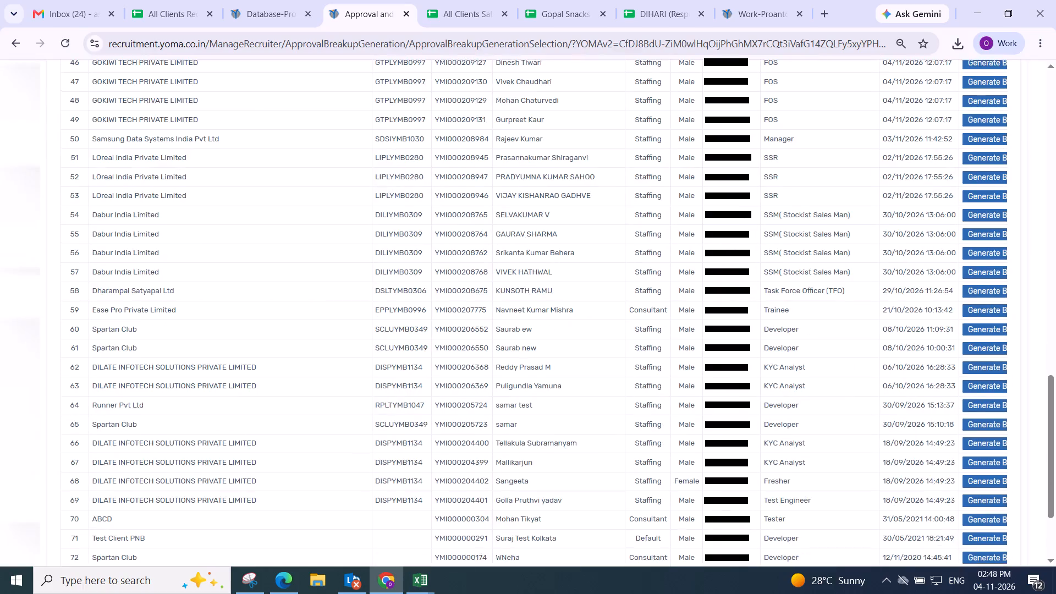
pyautogui.scroll(3, 338, 305)
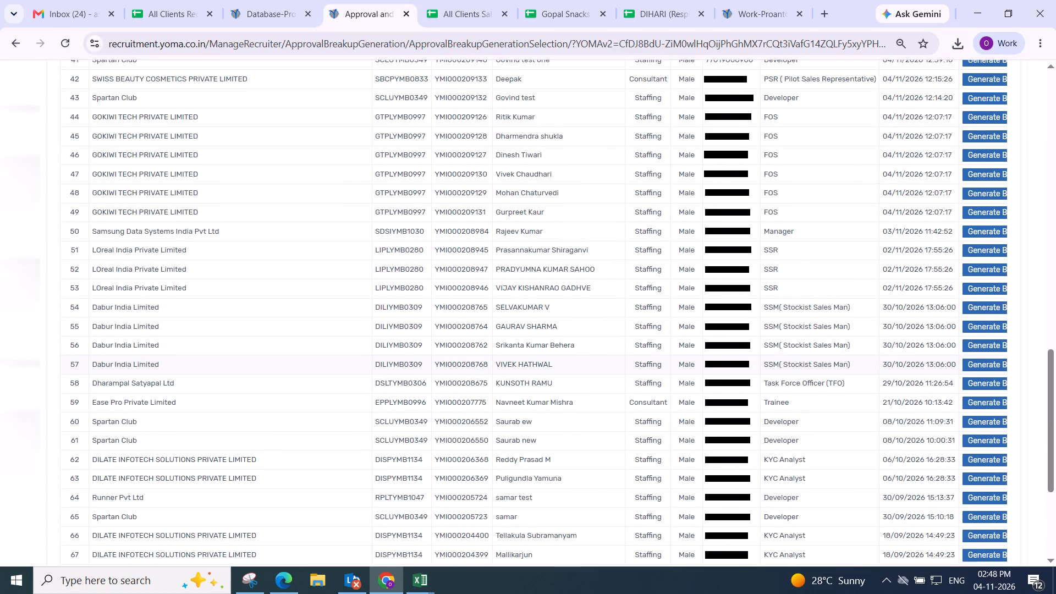
pyautogui.scroll(6, 314, 310)
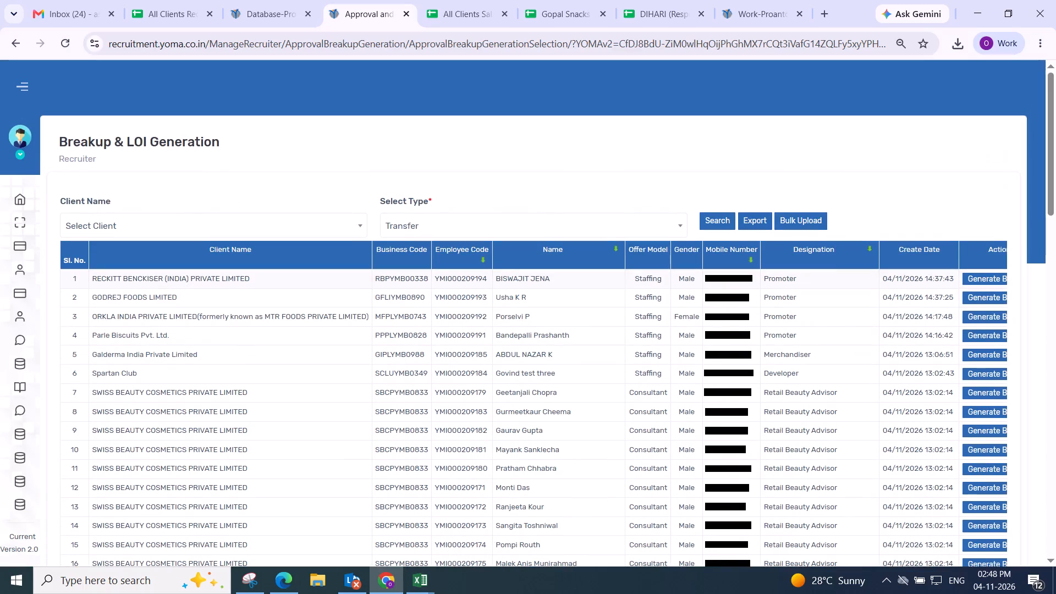
# Search the pending Transfer records for the client Dabur India Limited (DILIYM0309).
pyautogui.click(213, 225)
pyautogui.write('dab')
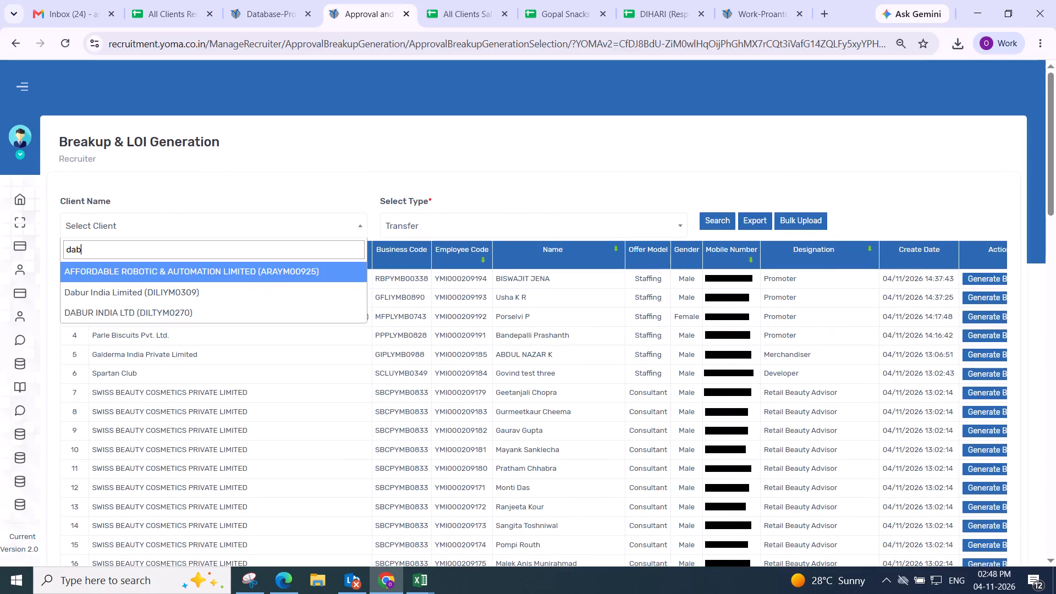
pyautogui.click(170, 285)
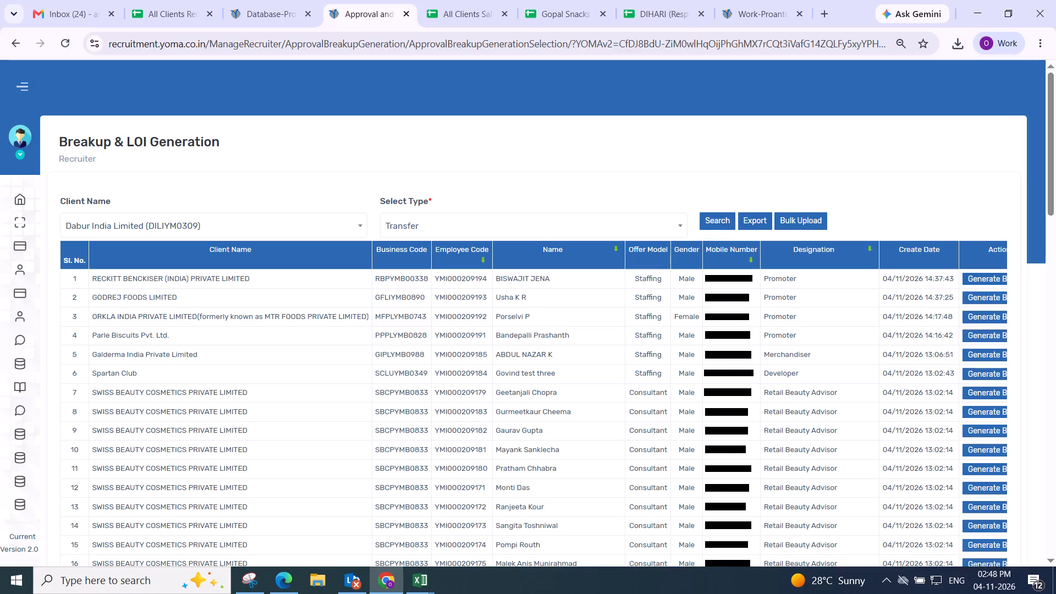
pyautogui.click(718, 221)
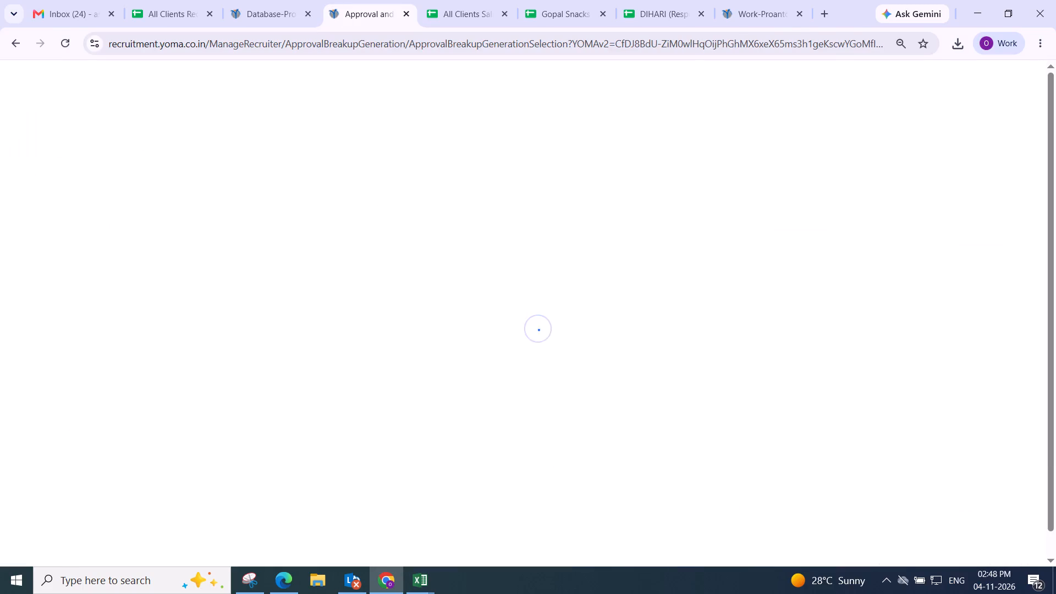
# Generate the first-listed Dabur stockist sales man's breakup with Semi-Skilled (Basic as Minimum Wages), Percentage HRA, Bonus 8.33% and statutory location Delhi.
pyautogui.click(946, 269)
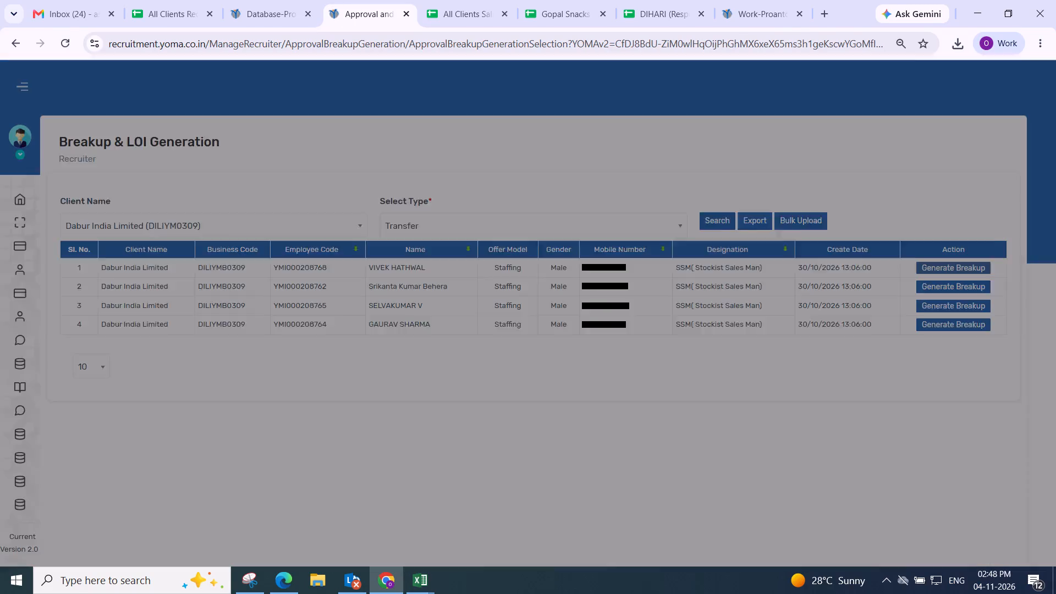
pyautogui.moveTo(287, 180); pyautogui.dragTo(922, 182)
pyautogui.click(417, 156)
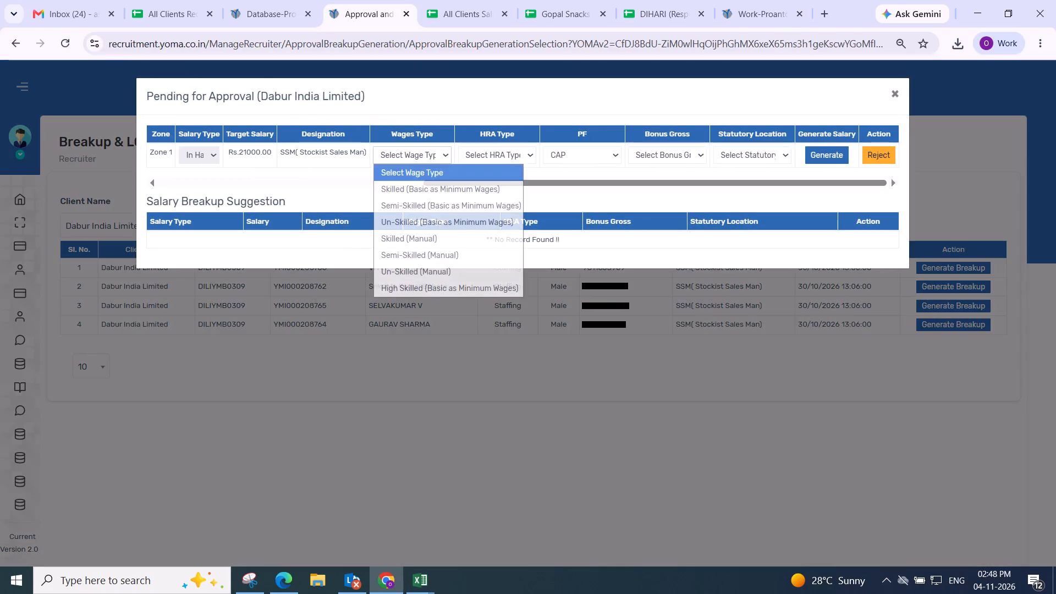
pyautogui.click(402, 210)
pyautogui.click(465, 154)
pyautogui.click(473, 186)
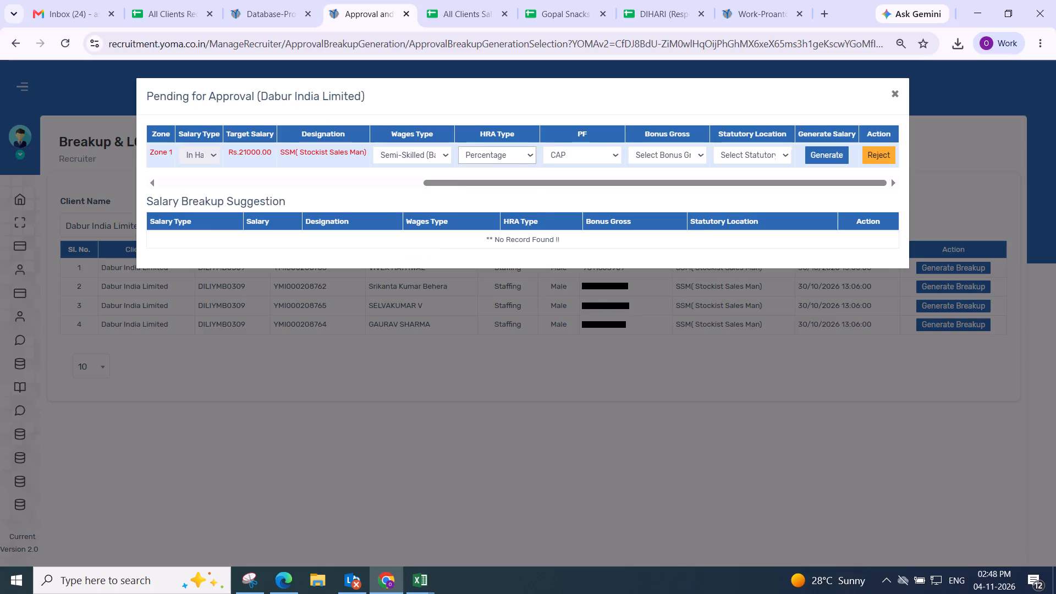
pyautogui.click(680, 153)
pyautogui.click(671, 186)
pyautogui.click(743, 152)
pyautogui.click(747, 197)
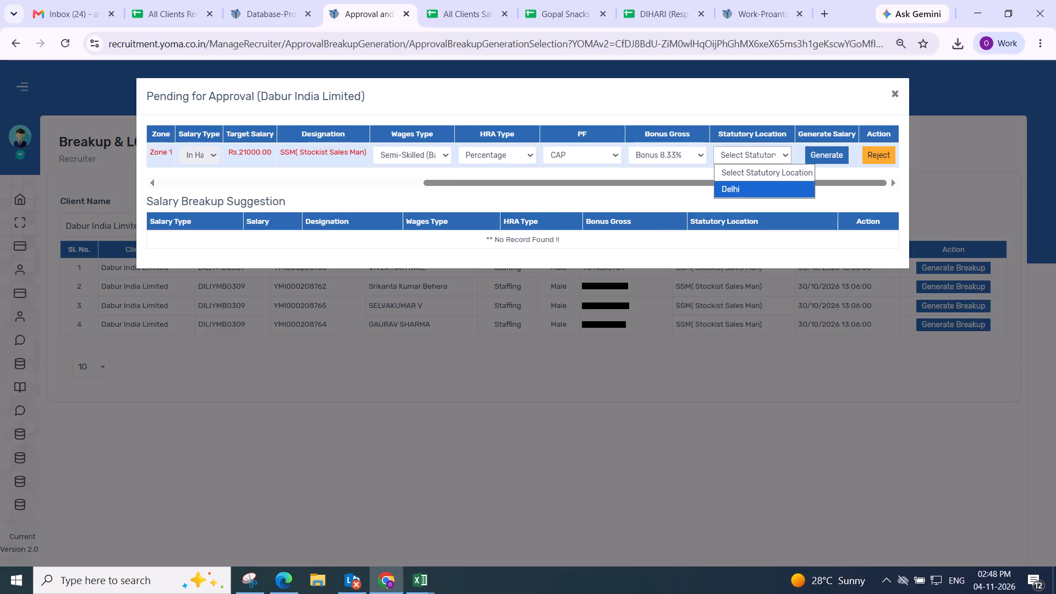
pyautogui.click(742, 159)
pyautogui.click(740, 157)
pyautogui.click(743, 189)
pyautogui.click(823, 150)
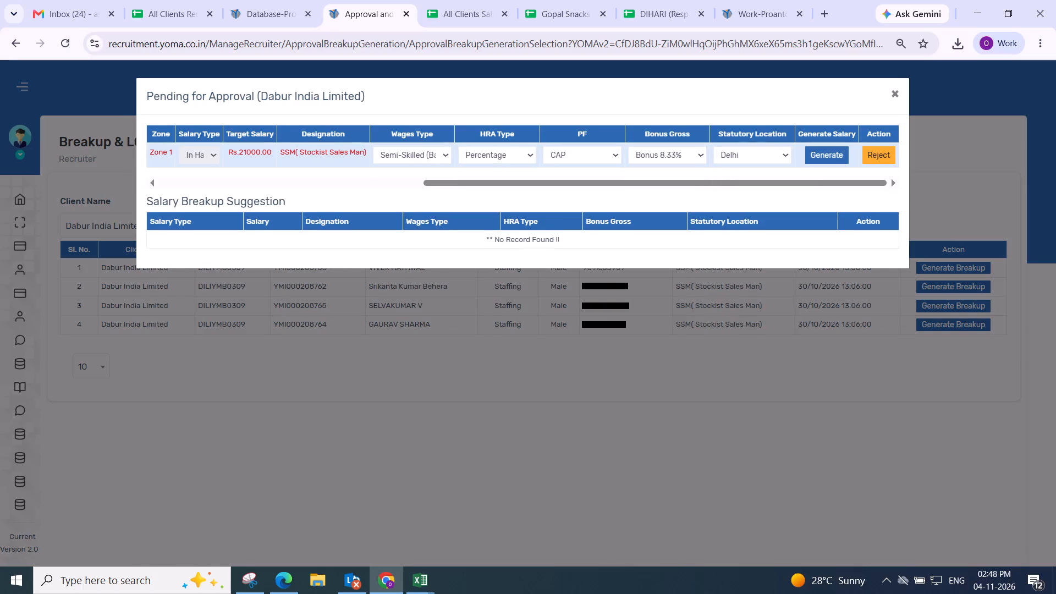
# Apply the gross adjustment and save the Delhi stockist sales man's salary breakup.
pyautogui.click(361, 218)
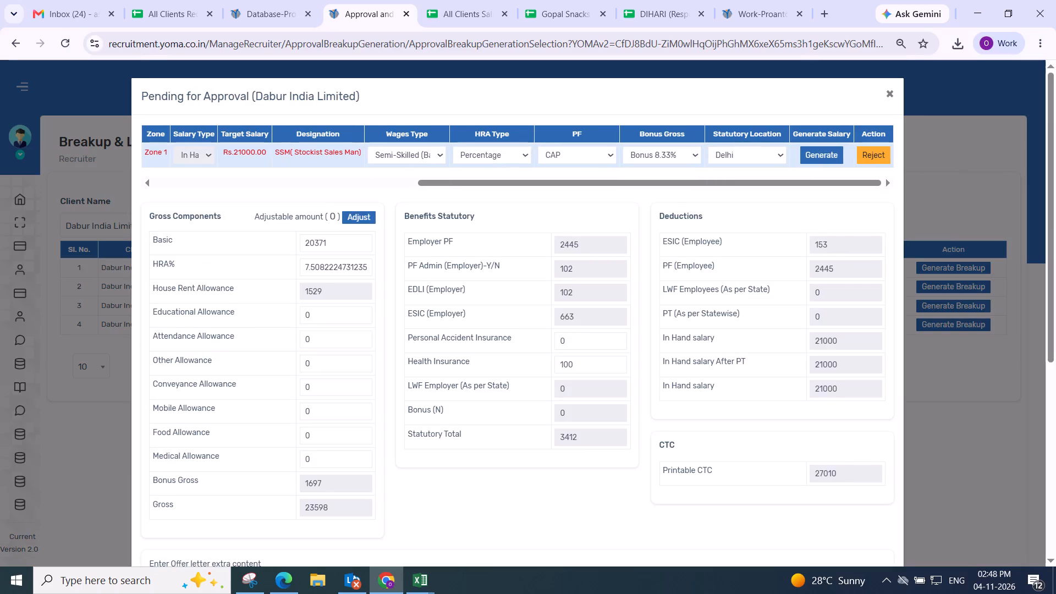
pyautogui.scroll(-3, 597, 407)
pyautogui.click(877, 284)
pyautogui.click(565, 393)
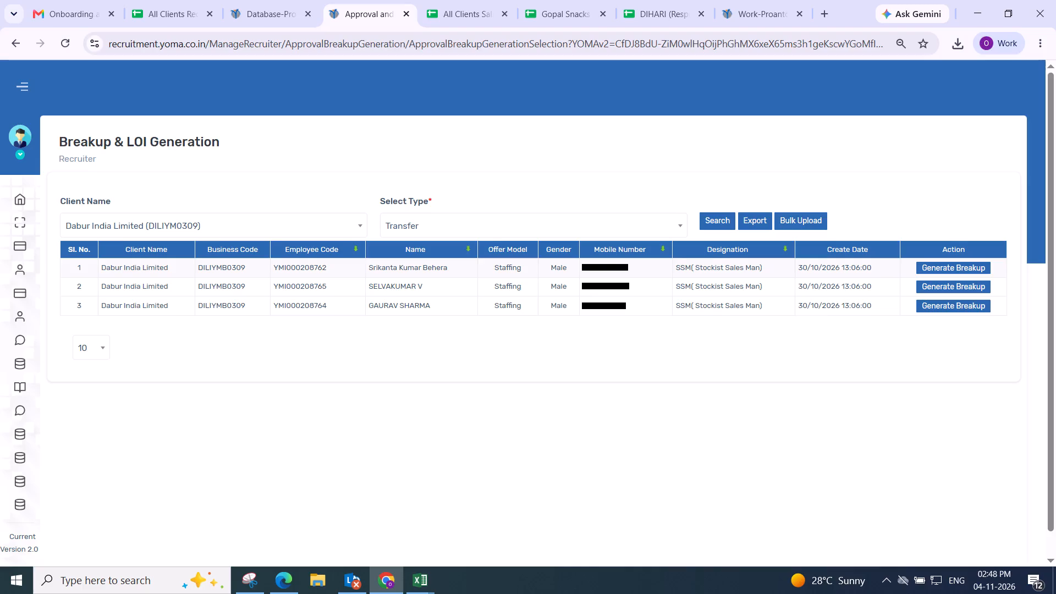
# Generate the Odisha stockist sales man's breakup with Semi-Skilled (Basic as Minimum Wages), Percentage HRA, Bonus 8.33% and statutory location Kendrapara.
pyautogui.click(934, 269)
pyautogui.moveTo(279, 184); pyautogui.dragTo(279, 185)
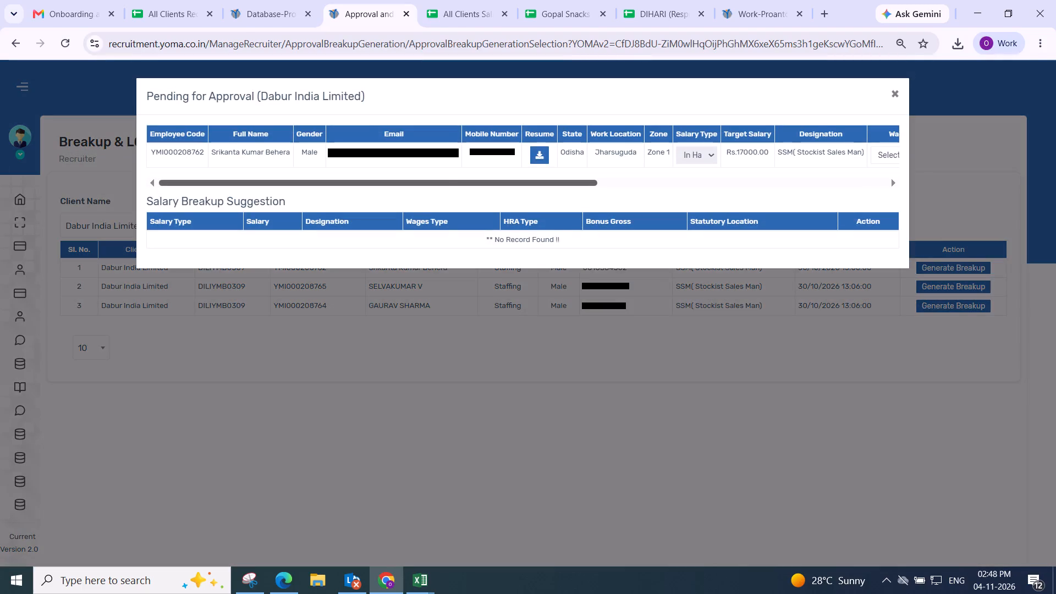
pyautogui.moveTo(279, 185); pyautogui.dragTo(1052, 127)
pyautogui.click(400, 152)
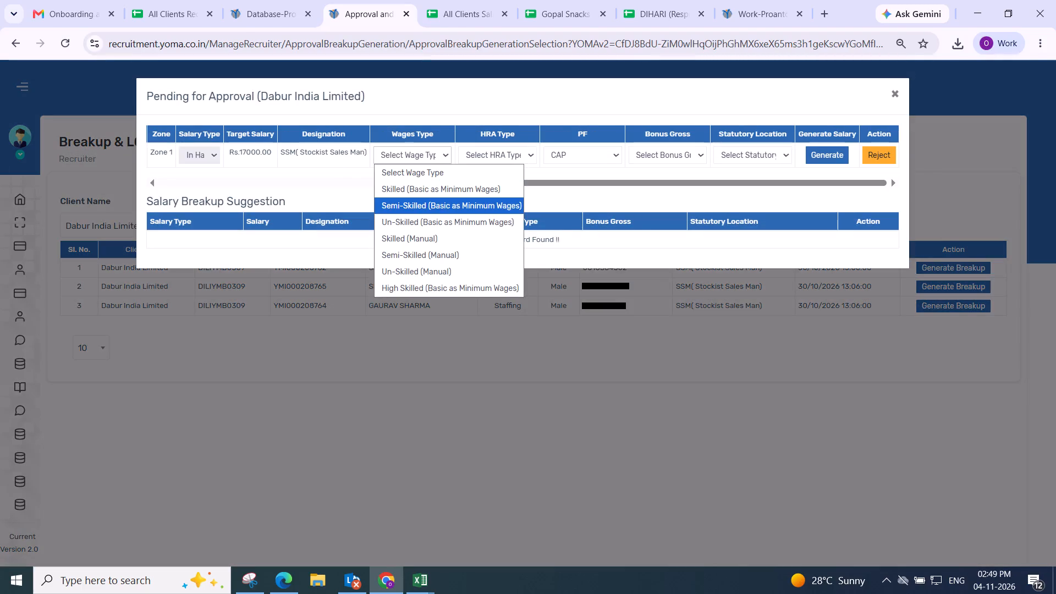
pyautogui.click(417, 206)
pyautogui.click(504, 154)
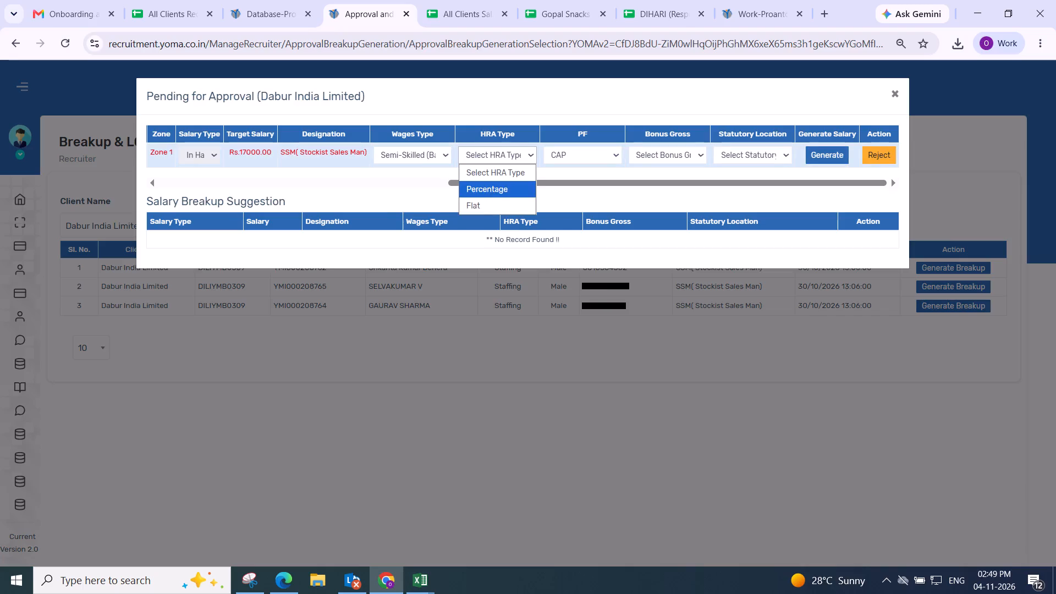
pyautogui.click(501, 190)
pyautogui.click(676, 156)
pyautogui.moveTo(670, 189); pyautogui.dragTo(684, 181)
pyautogui.click(755, 142)
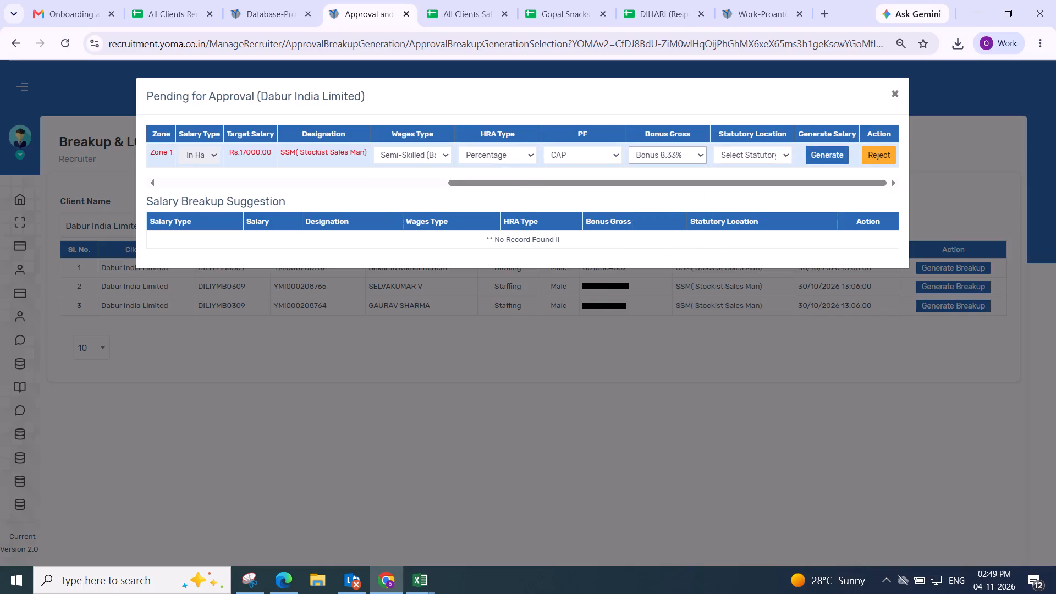
pyautogui.click(765, 155)
pyautogui.click(747, 207)
pyautogui.click(816, 154)
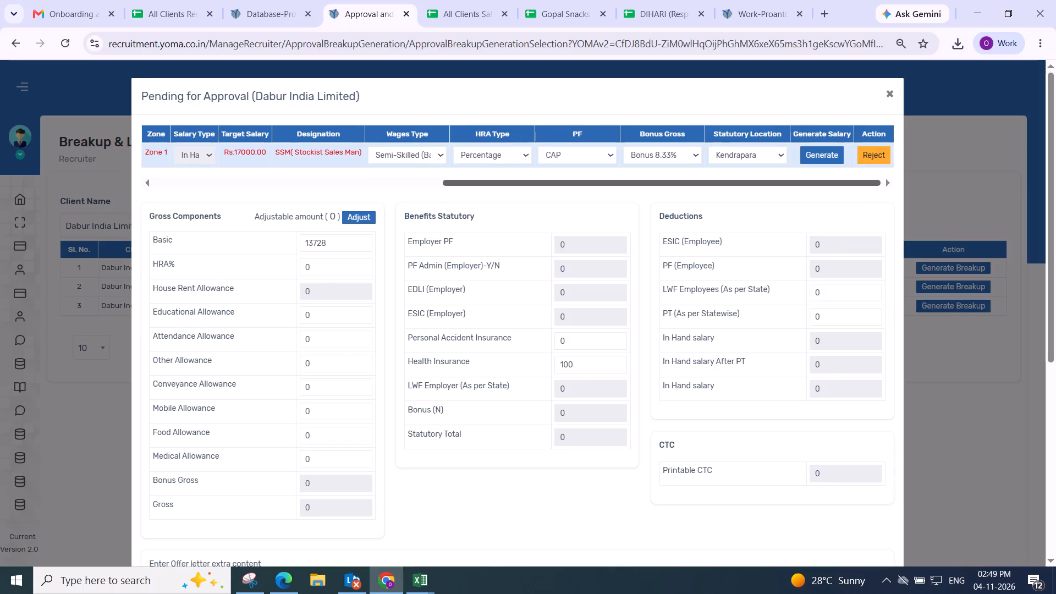
# Apply the gross adjustment and save the Odisha stockist sales man's salary breakup.
pyautogui.click(350, 218)
pyautogui.scroll(-2, 366, 244)
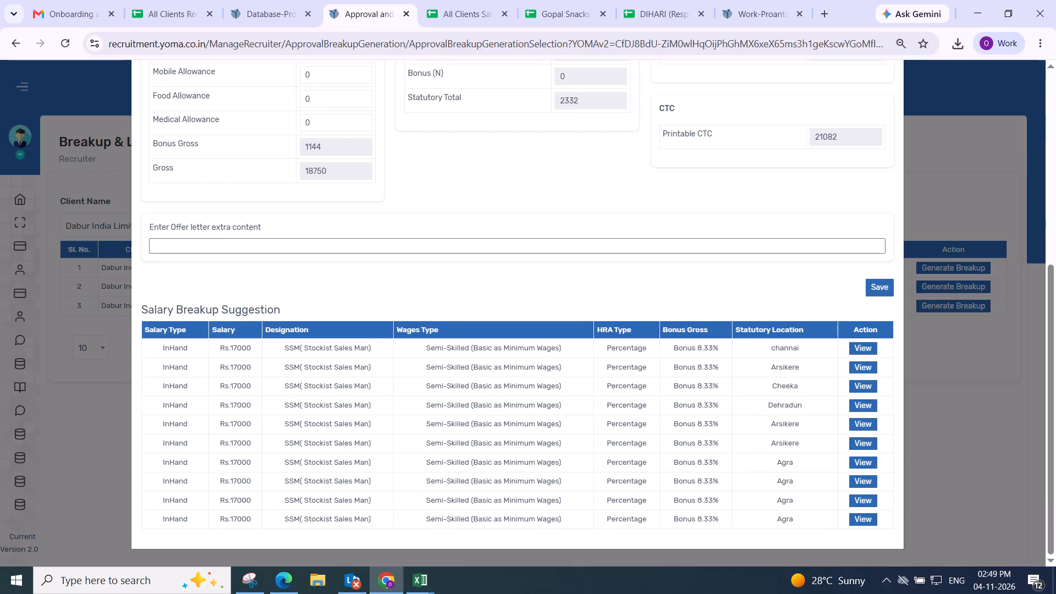
pyautogui.moveTo(510, 173); pyautogui.dragTo(516, 173)
pyautogui.click(884, 284)
pyautogui.click(566, 382)
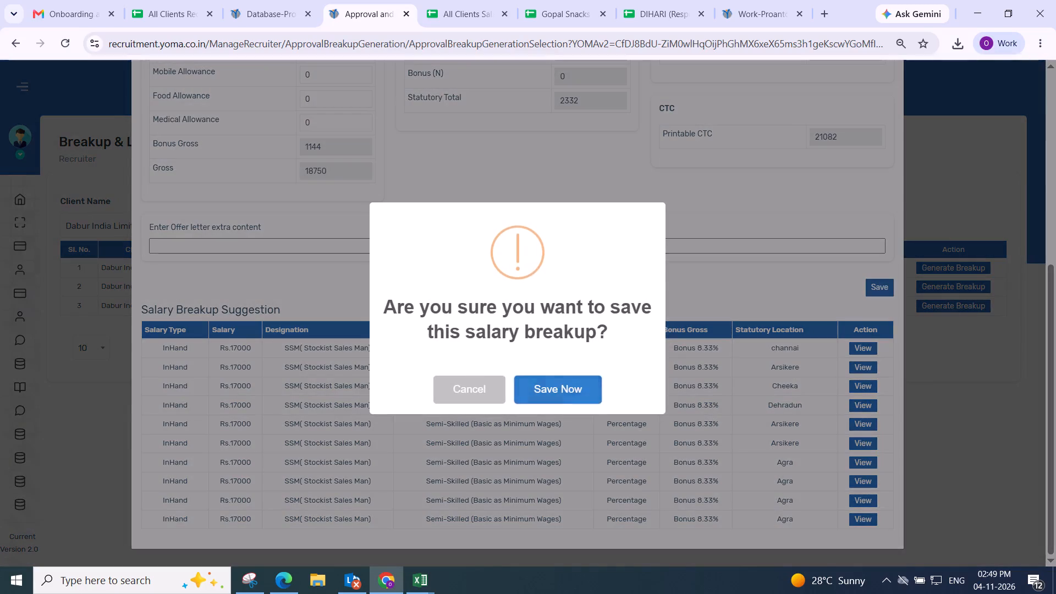
pyautogui.scroll(3, 565, 381)
pyautogui.scroll(-4, 590, 340)
pyautogui.scroll(2, 590, 340)
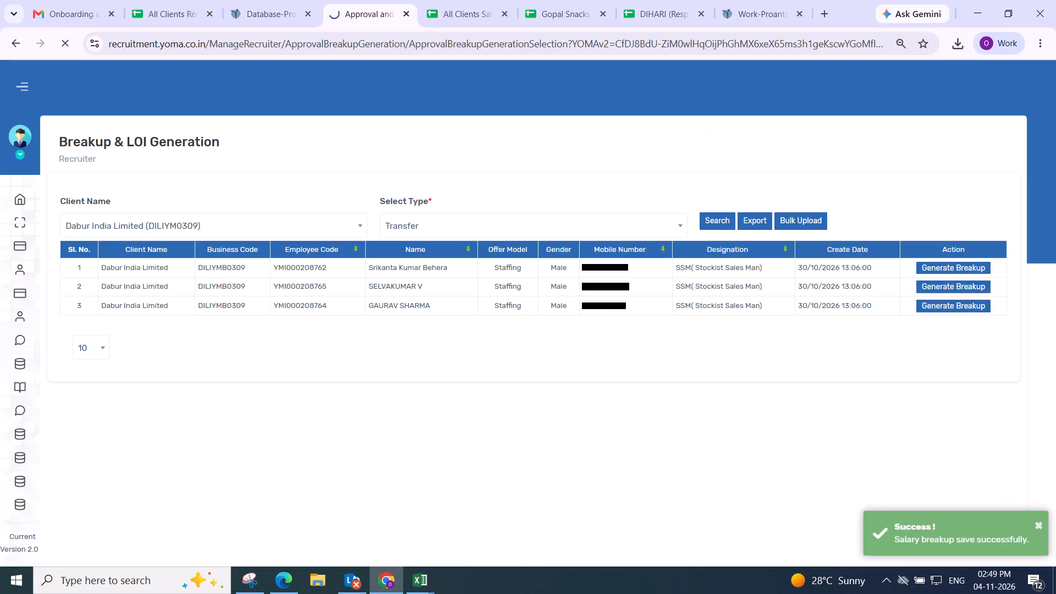
pyautogui.scroll(2, 590, 340)
pyautogui.scroll(-4, 599, 337)
pyautogui.scroll(4, 606, 335)
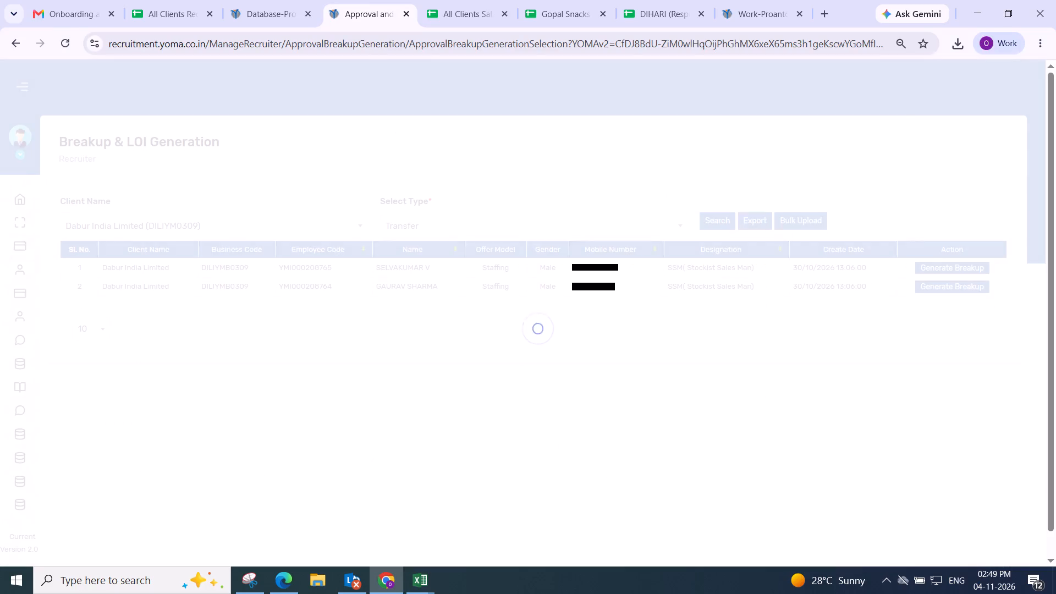
# Generate the Tamil Nadu stockist sales man's breakup with Semi-Skilled (Basic as Minimum Wages), Percentage HRA, Bonus 8.33% and statutory location channai.
pyautogui.click(934, 264)
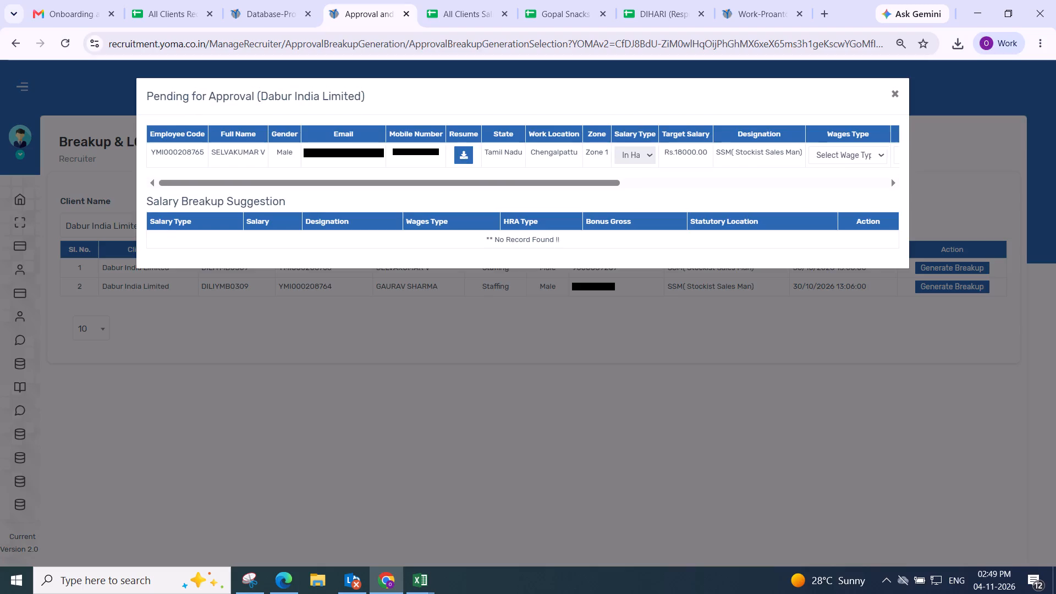
pyautogui.moveTo(319, 183); pyautogui.dragTo(894, 144)
pyautogui.click(409, 153)
pyautogui.click(414, 209)
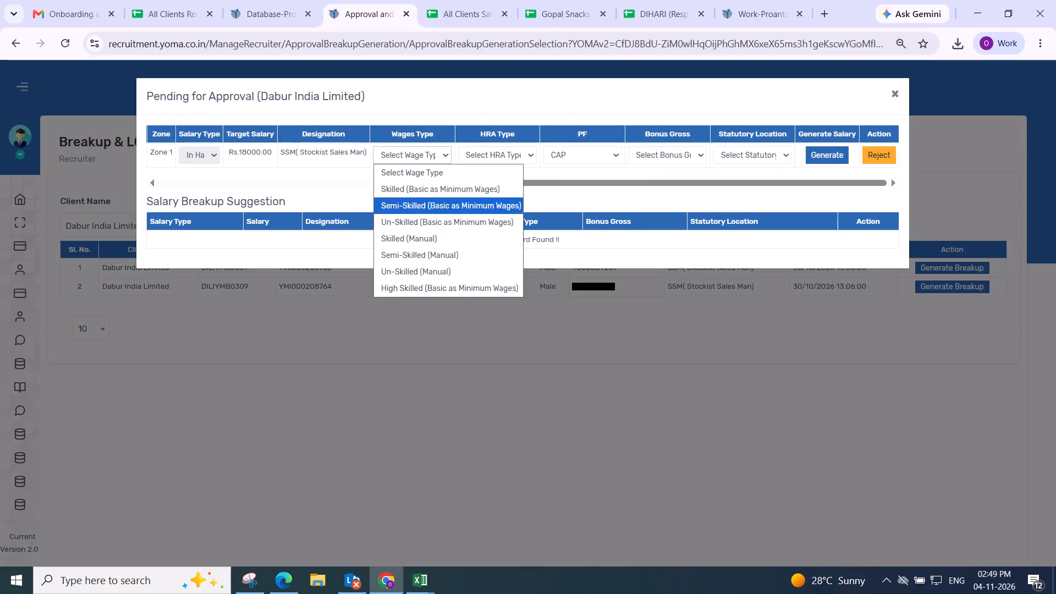
pyautogui.click(513, 142)
pyautogui.click(499, 152)
pyautogui.click(499, 181)
pyautogui.click(659, 156)
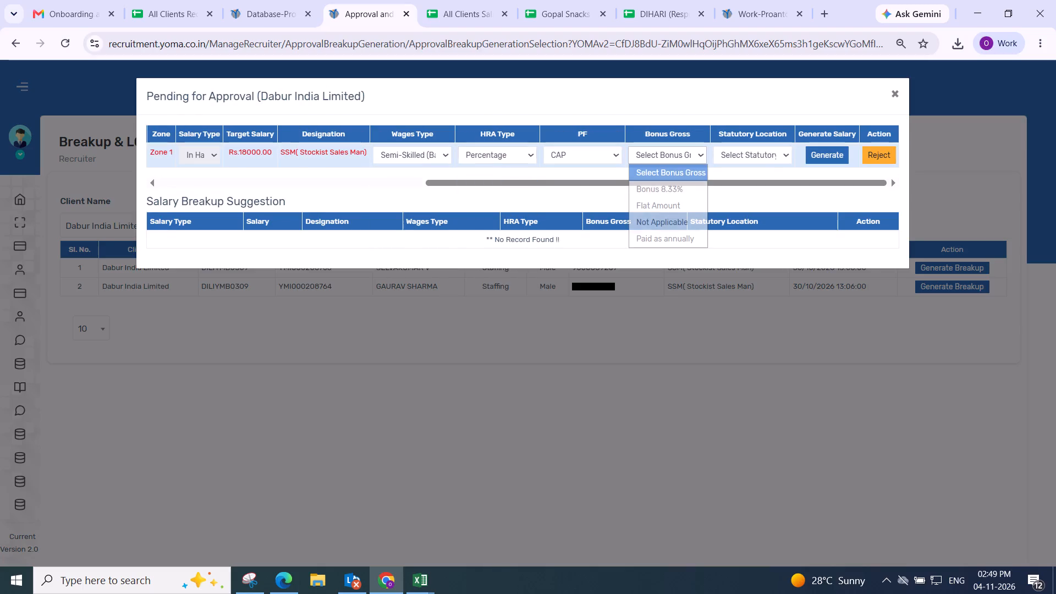
pyautogui.moveTo(662, 186); pyautogui.dragTo(664, 177)
pyautogui.moveTo(729, 148); pyautogui.dragTo(744, 162)
pyautogui.click(669, 157)
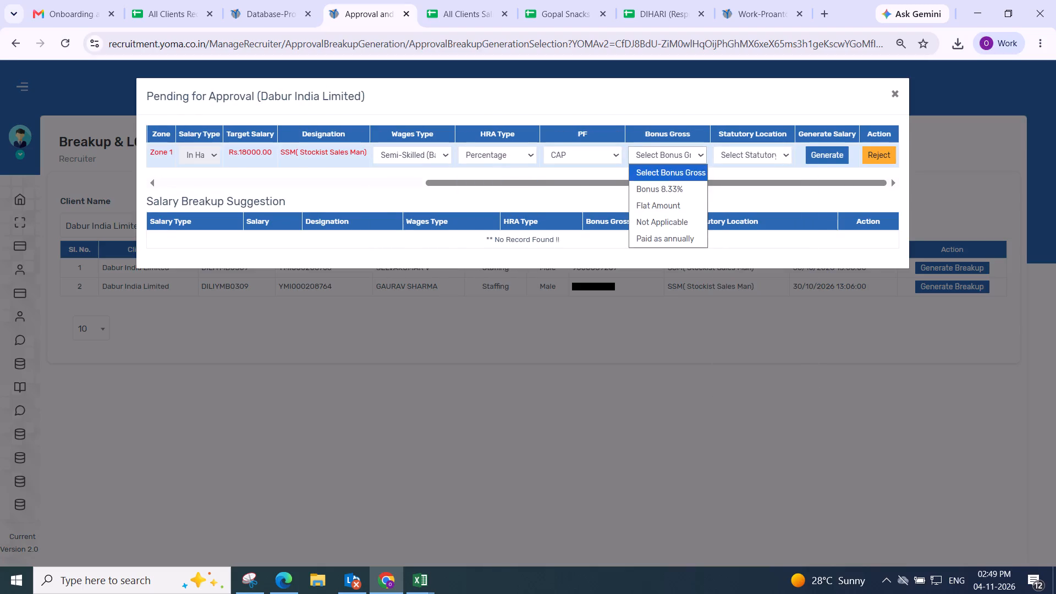
pyautogui.click(663, 195)
pyautogui.click(729, 167)
pyautogui.click(737, 157)
pyautogui.click(729, 205)
pyautogui.click(799, 150)
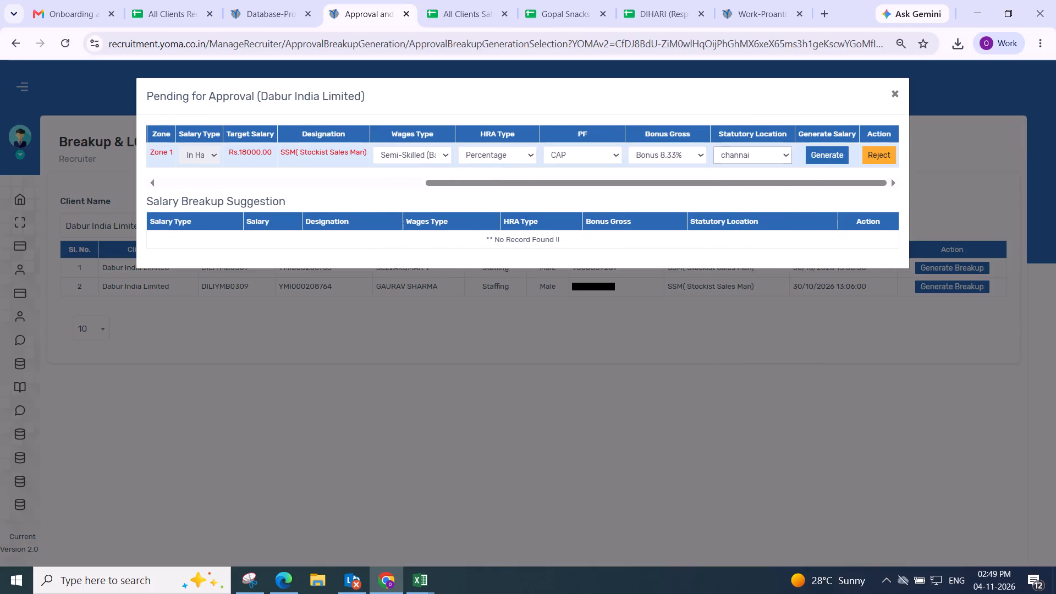
pyautogui.click(829, 156)
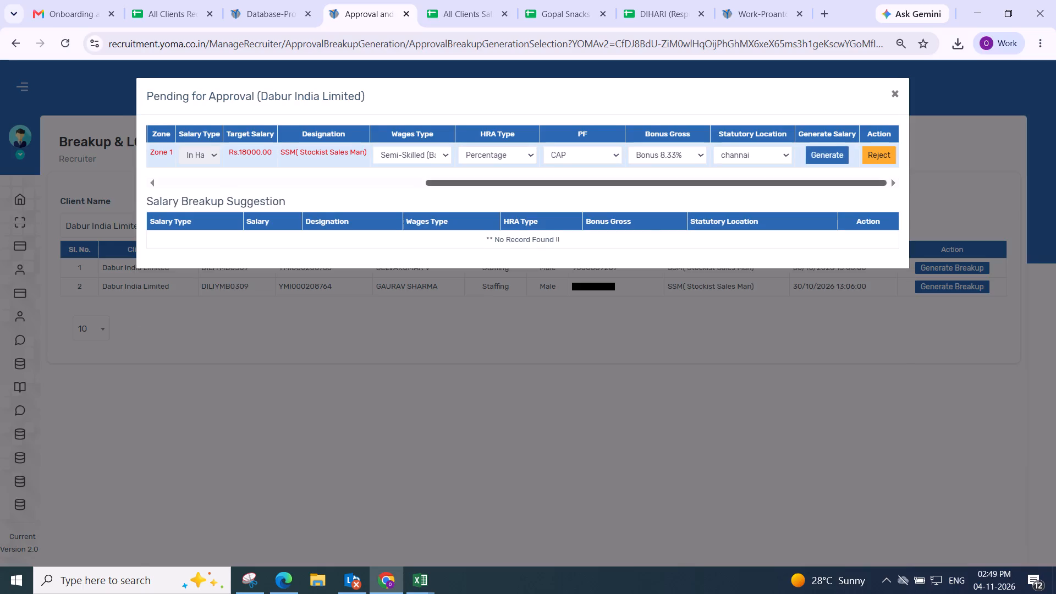
# Apply the gross adjustment and save the Tamil Nadu stockist sales man's salary breakup.
pyautogui.click(366, 222)
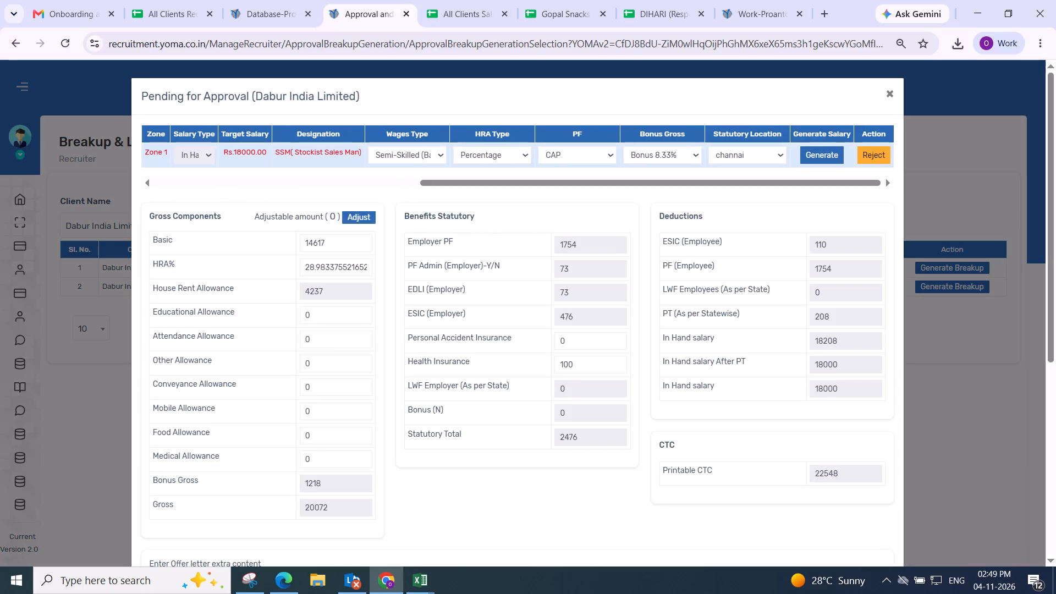
pyautogui.scroll(-2, 425, 292)
pyautogui.moveTo(555, 201); pyautogui.dragTo(571, 201)
pyautogui.click(875, 288)
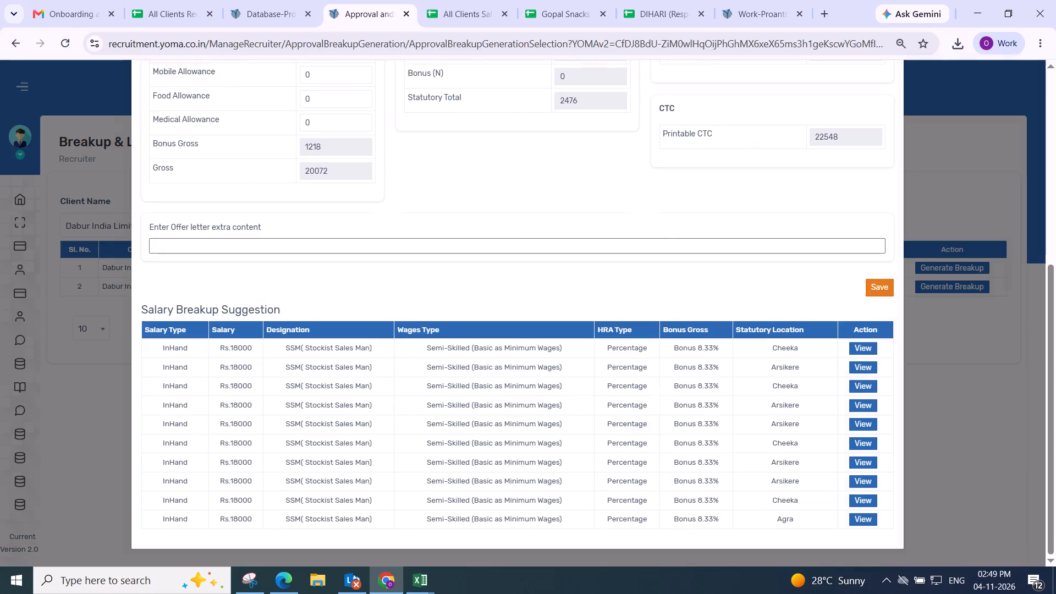
pyautogui.click(578, 399)
pyautogui.scroll(3, 579, 371)
pyautogui.click(959, 124)
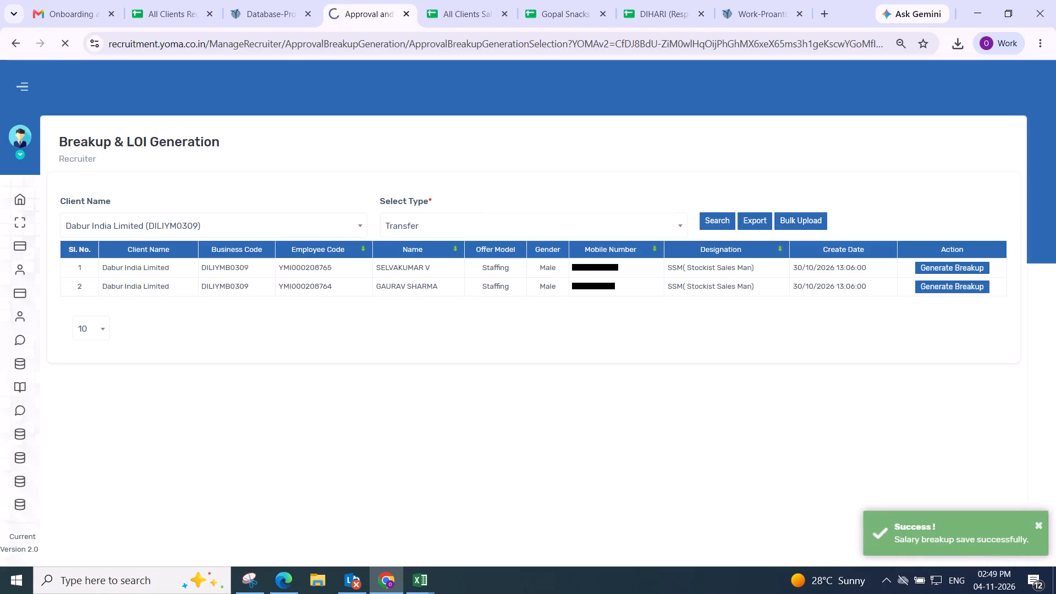
# Generate the last Dabur stockist sales man's breakup with Semi-Skilled (Basic as Minimum Wages), Percentage HRA, Bonus 8.33% and statutory location Alwar.
pyautogui.scroll(-4, 679, 199)
pyautogui.scroll(5, 695, 206)
pyautogui.click(943, 268)
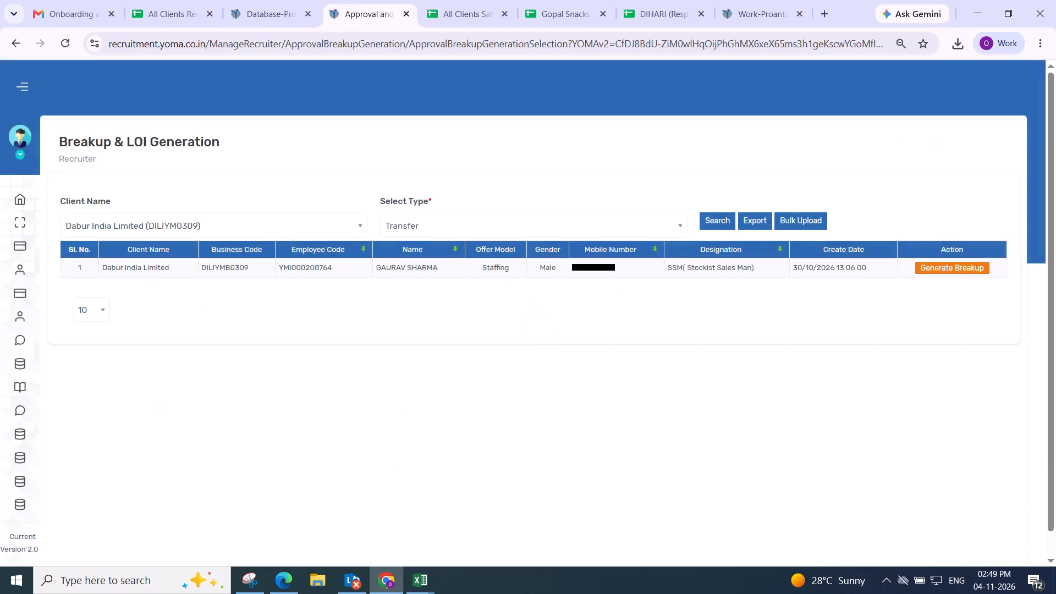
pyautogui.moveTo(303, 185); pyautogui.dragTo(941, 167)
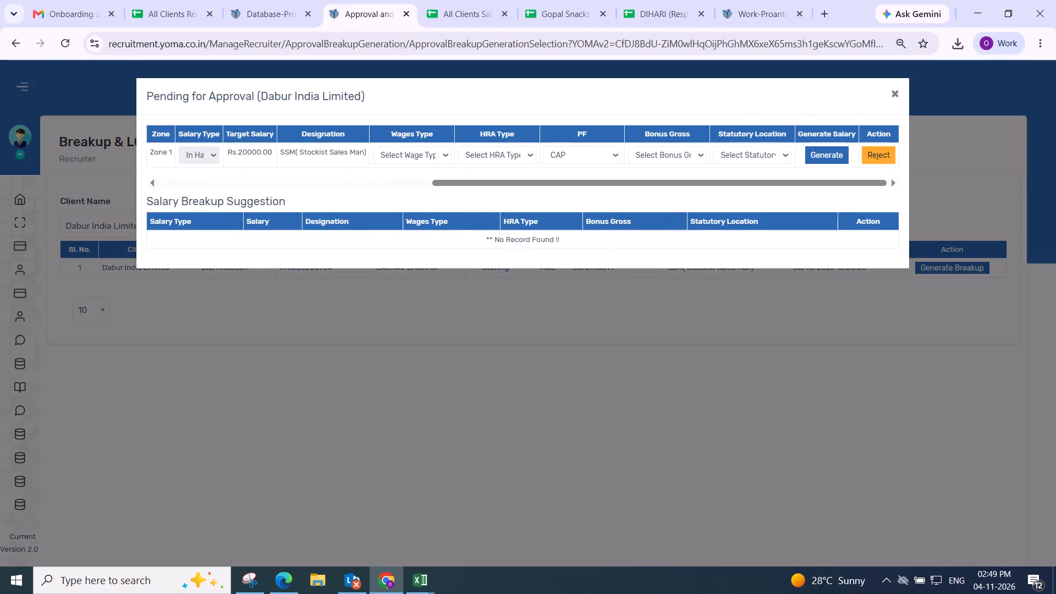
pyautogui.click(406, 157)
pyautogui.moveTo(418, 204); pyautogui.dragTo(428, 198)
pyautogui.click(488, 159)
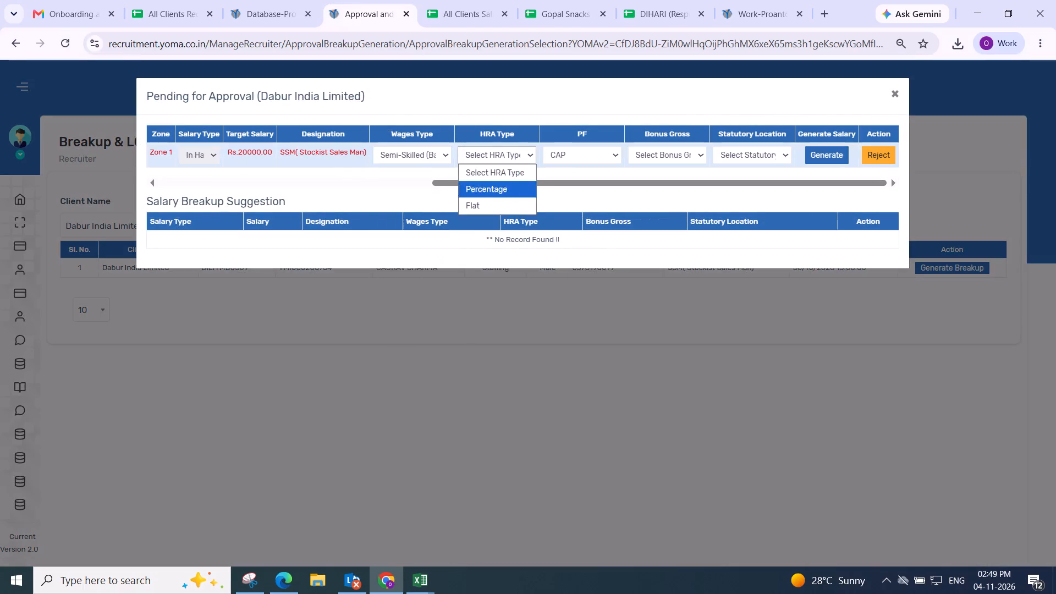
pyautogui.moveTo(493, 183); pyautogui.dragTo(510, 182)
pyautogui.click(661, 141)
pyautogui.click(666, 151)
pyautogui.click(665, 196)
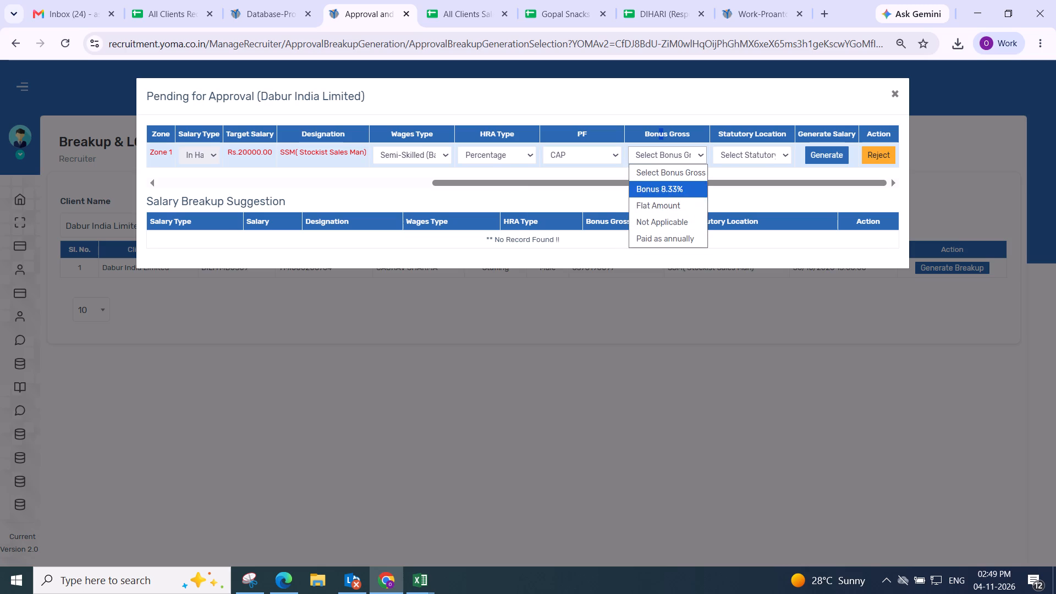
pyautogui.click(739, 151)
pyautogui.click(743, 205)
pyautogui.click(812, 153)
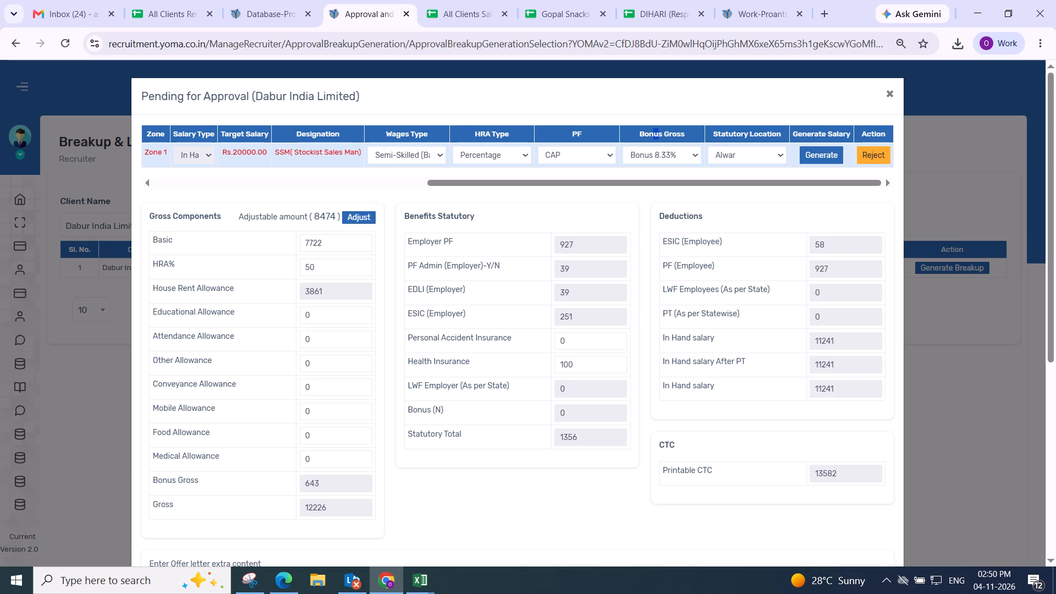
# Apply the gross adjustment and save the salary breakup for the stockist sales man with statutory location Alwar.
pyautogui.scroll(-5, 563, 182)
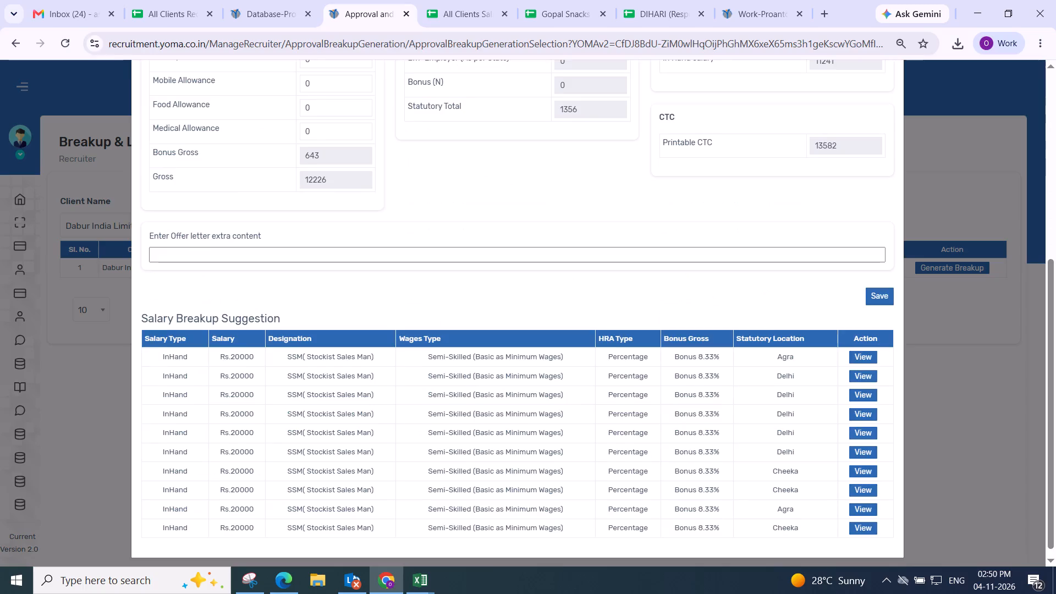
pyautogui.scroll(3, 357, 208)
pyautogui.click(355, 216)
pyautogui.scroll(-2, 356, 217)
pyautogui.moveTo(458, 183); pyautogui.dragTo(466, 182)
pyautogui.click(877, 288)
pyautogui.click(570, 387)
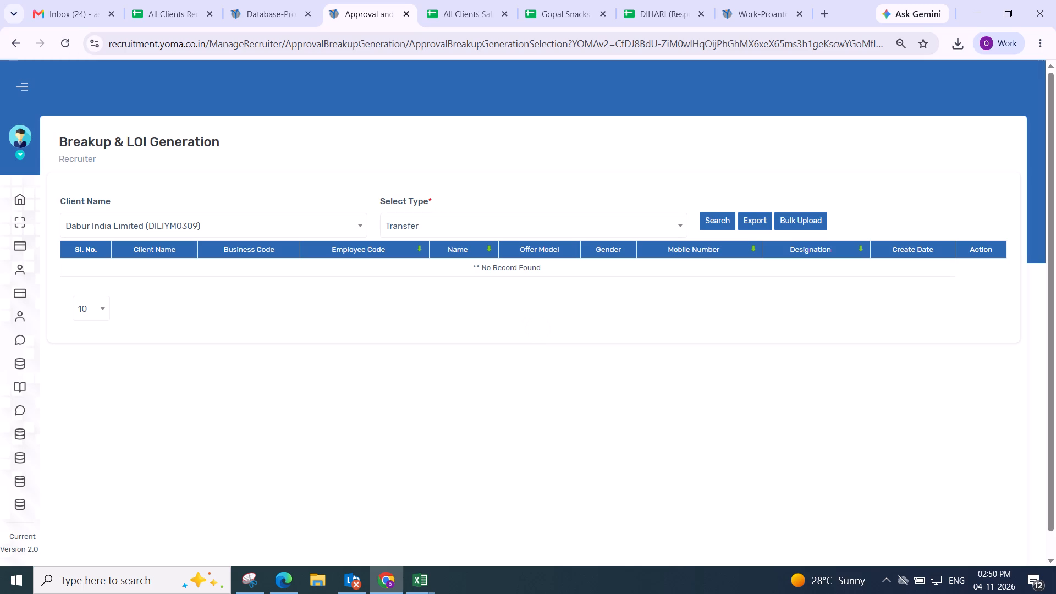
# Reset the client filter to Select Client and search the pending Transfer records across all clients.
pyautogui.click(266, 223)
pyautogui.write('sel')
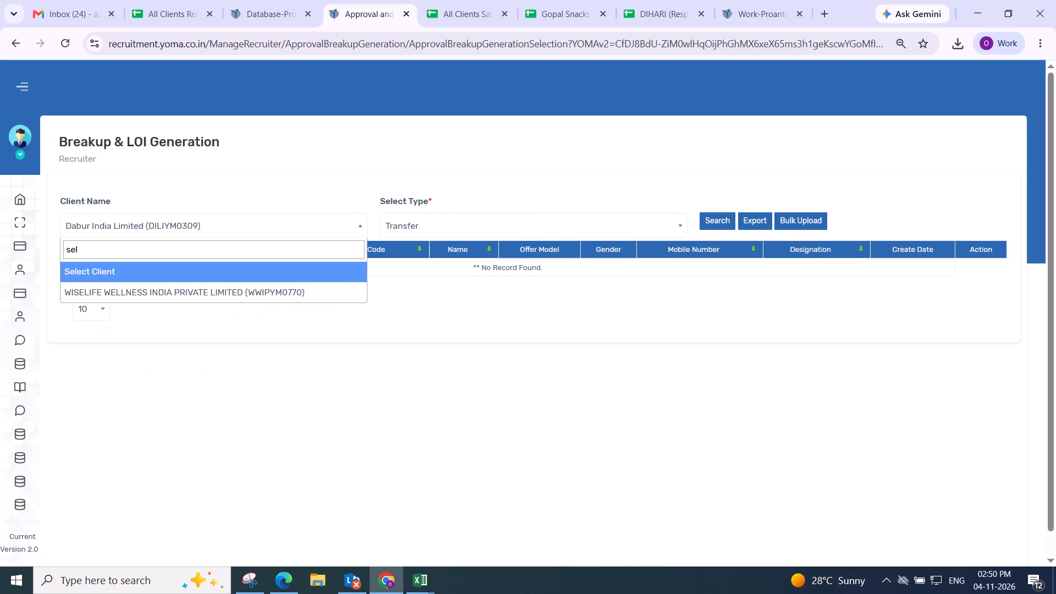
pyautogui.click(216, 276)
pyautogui.click(715, 220)
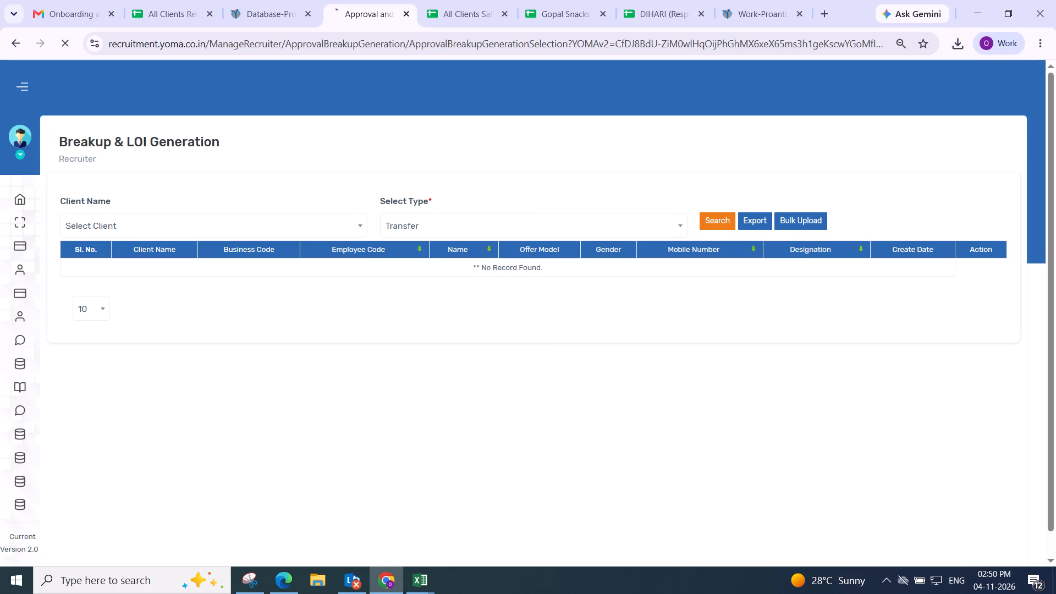